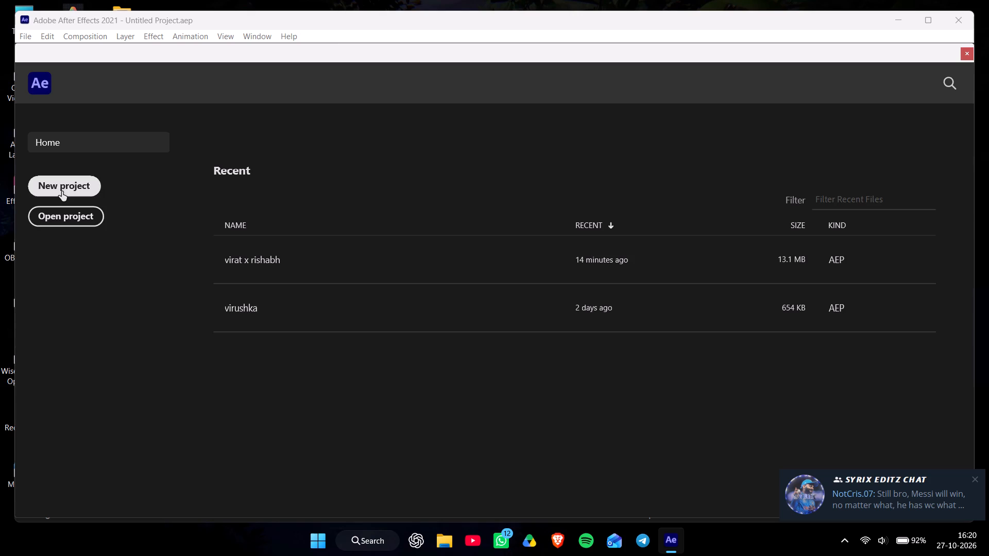
left_click(62, 192)
Create a new composition from the footage file Comp 1_1_prob3_prob3 on the Work (B:) drive.
left_click(586, 201)
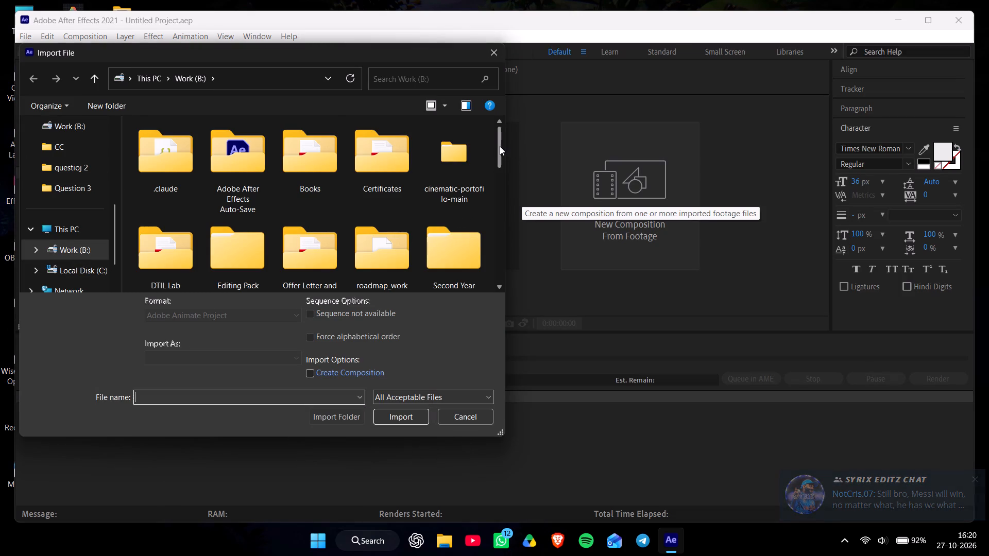
left_click_drag(500, 146, 496, 204)
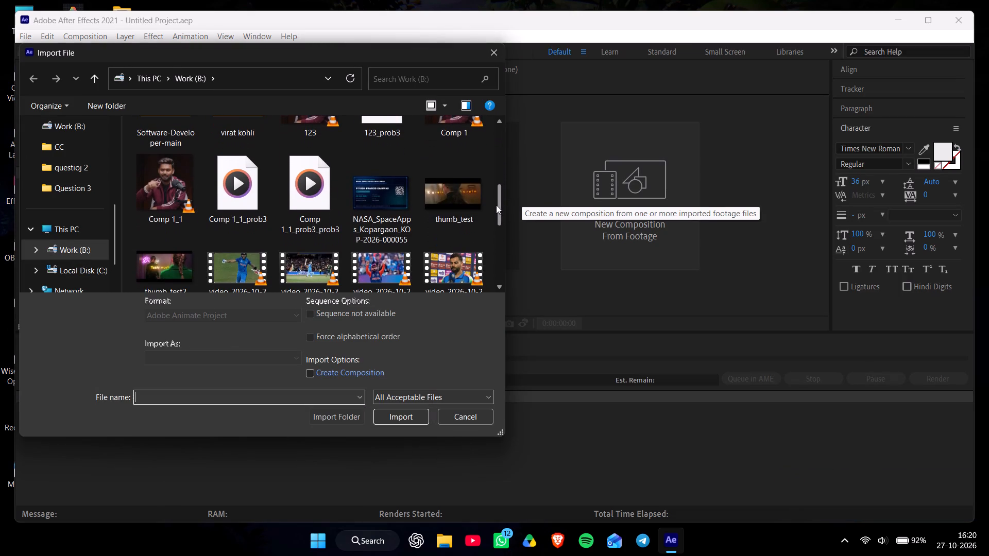
left_click(332, 198)
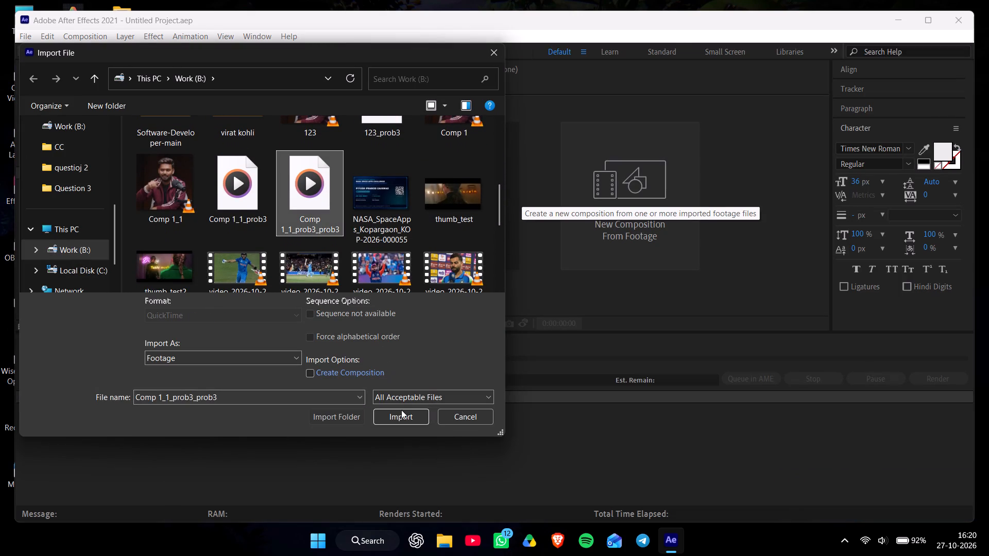
left_click(404, 418)
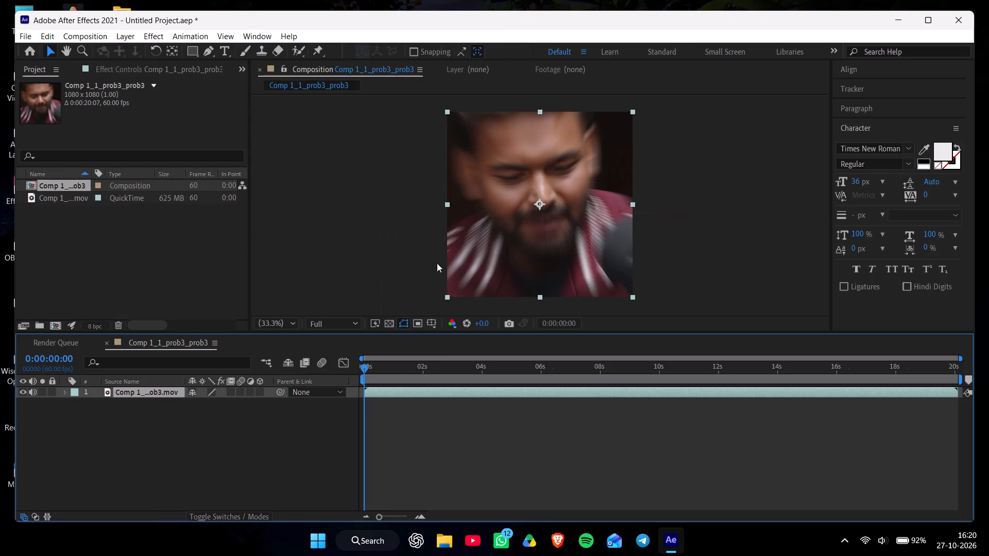
Add a new adjustment layer above the footage layer in the composition.
left_click(299, 449)
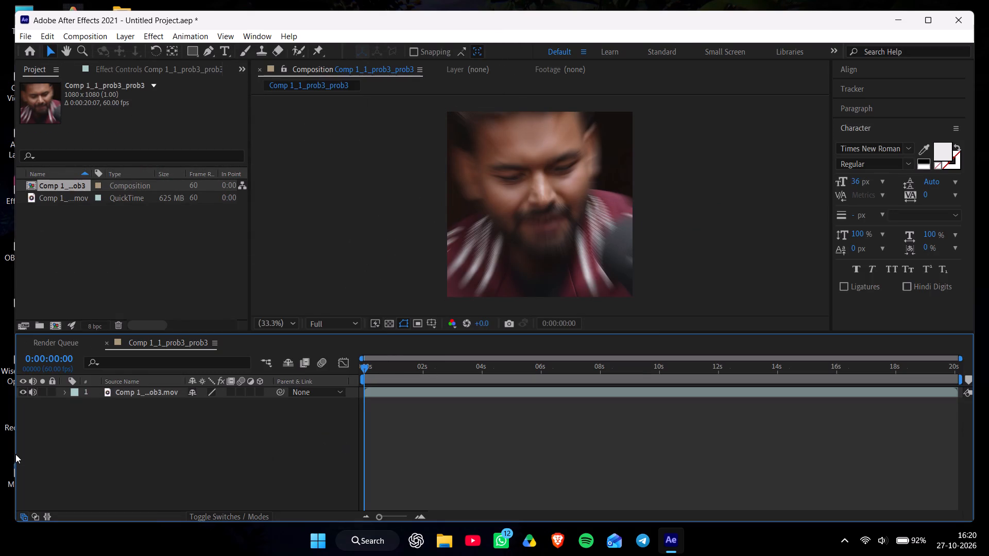
key("ctrl+alt+y")
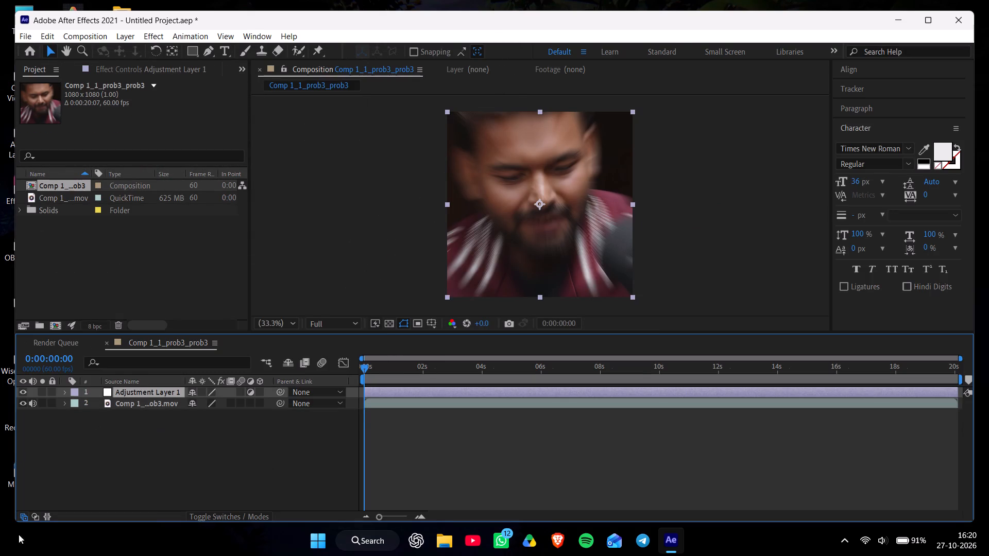
left_click(380, 388)
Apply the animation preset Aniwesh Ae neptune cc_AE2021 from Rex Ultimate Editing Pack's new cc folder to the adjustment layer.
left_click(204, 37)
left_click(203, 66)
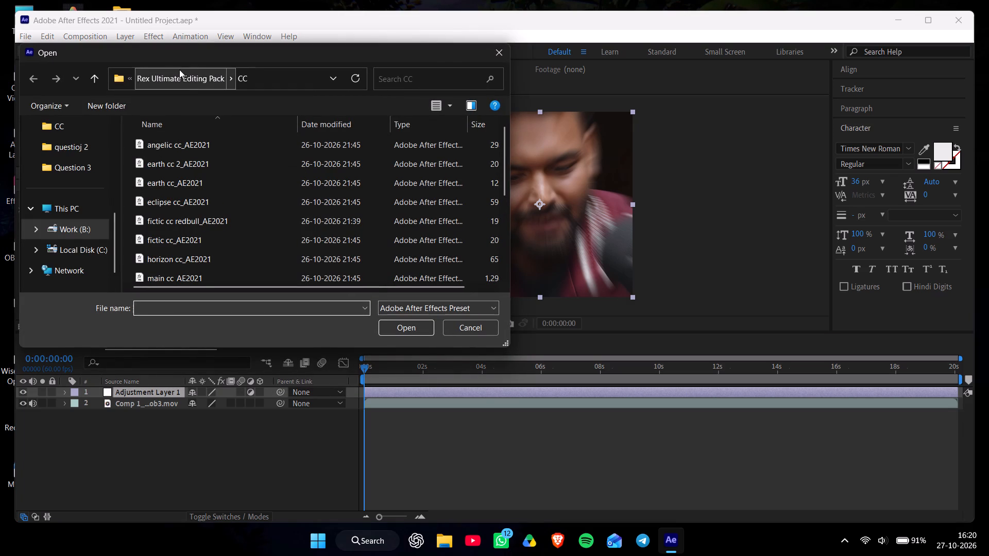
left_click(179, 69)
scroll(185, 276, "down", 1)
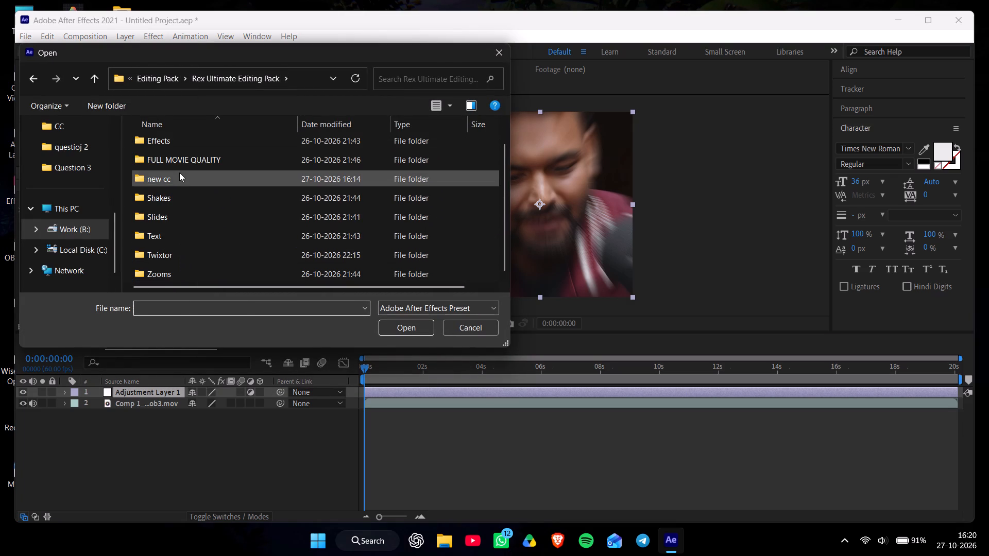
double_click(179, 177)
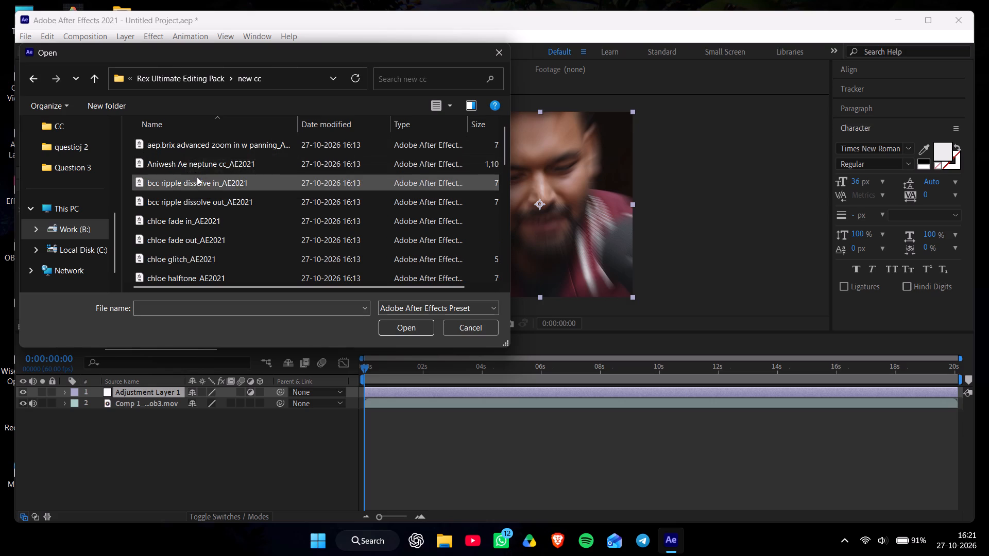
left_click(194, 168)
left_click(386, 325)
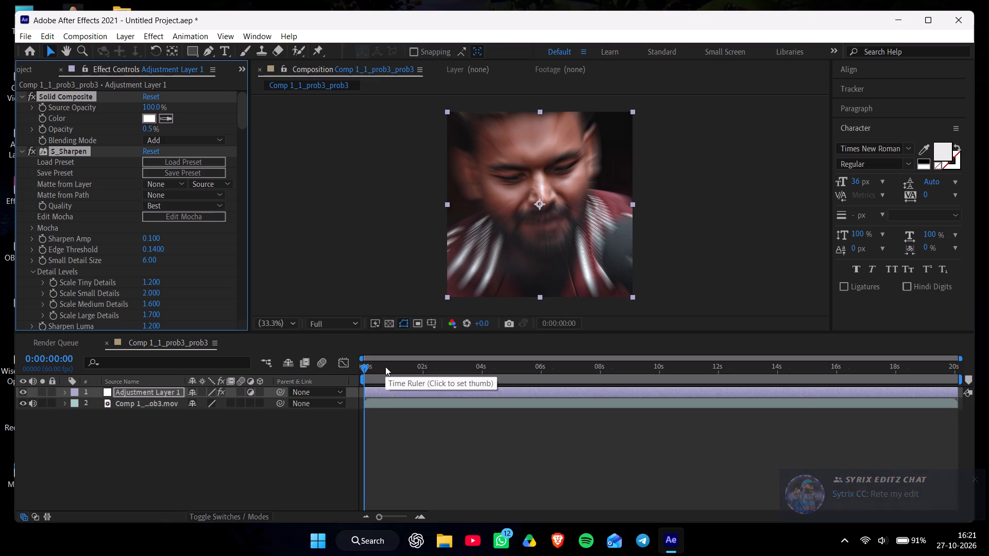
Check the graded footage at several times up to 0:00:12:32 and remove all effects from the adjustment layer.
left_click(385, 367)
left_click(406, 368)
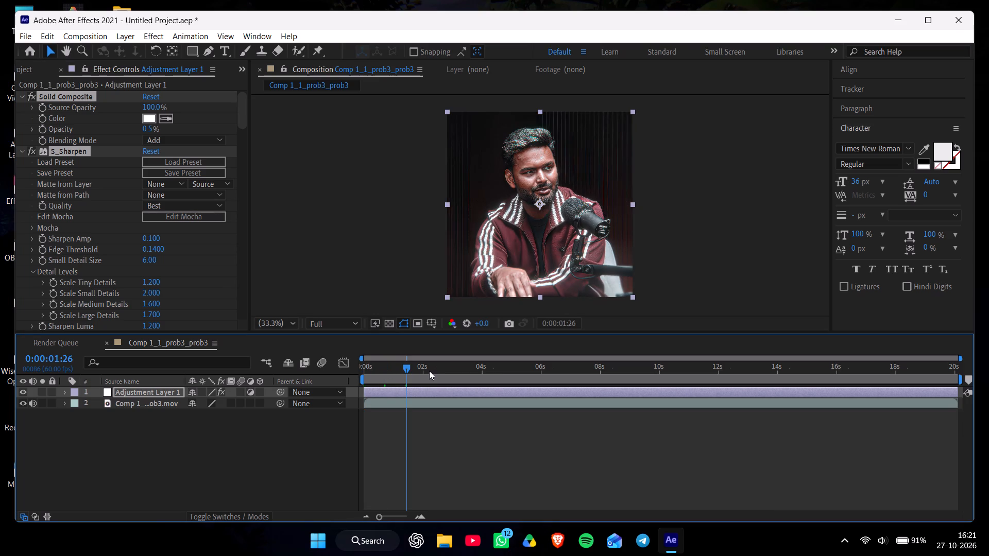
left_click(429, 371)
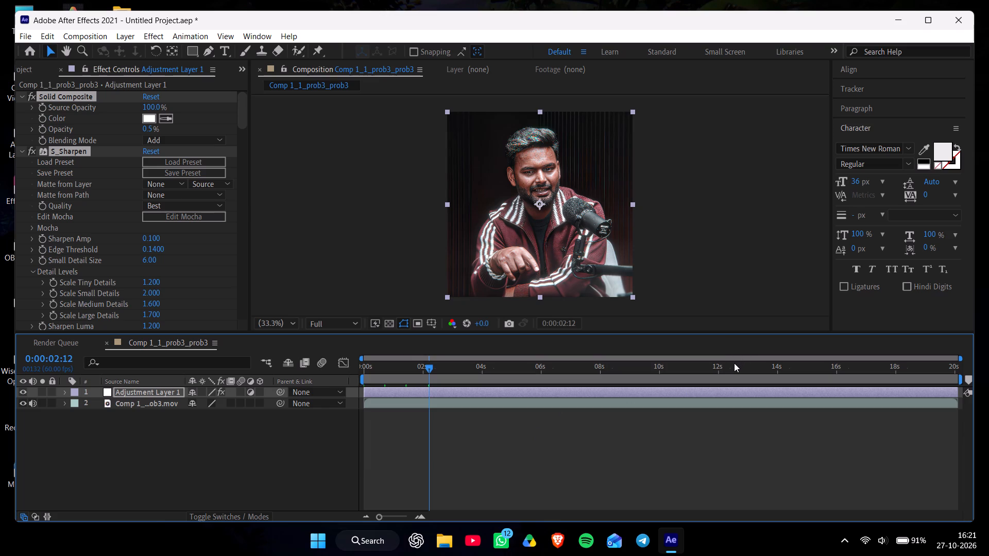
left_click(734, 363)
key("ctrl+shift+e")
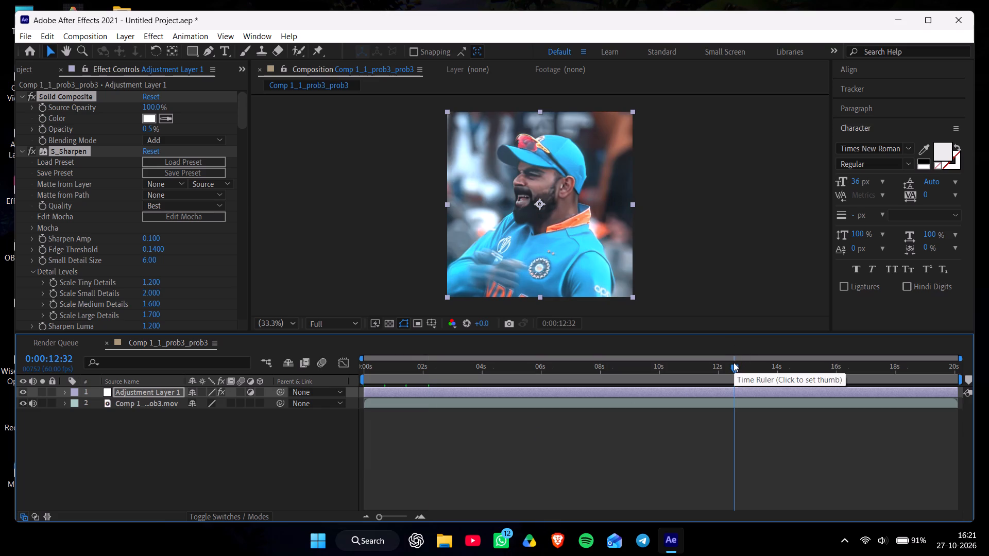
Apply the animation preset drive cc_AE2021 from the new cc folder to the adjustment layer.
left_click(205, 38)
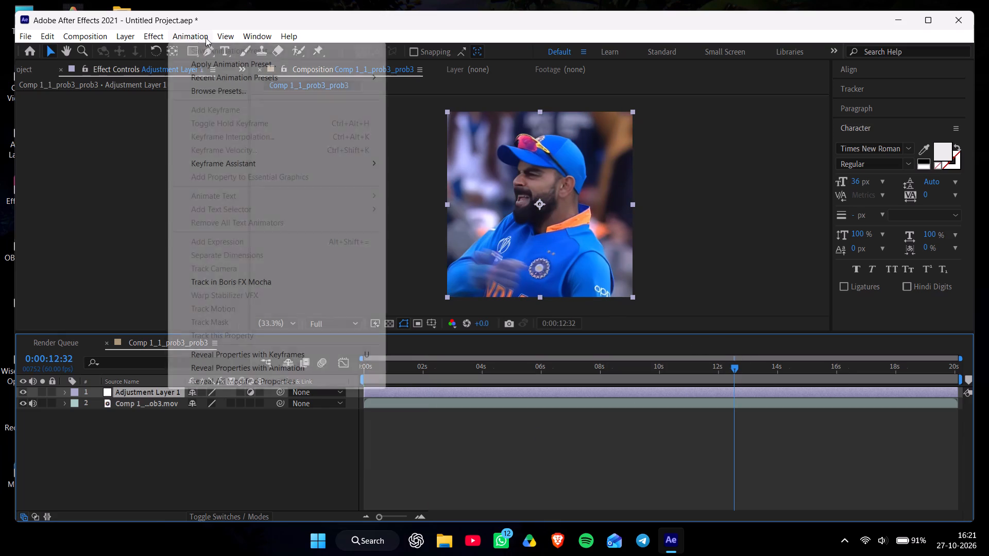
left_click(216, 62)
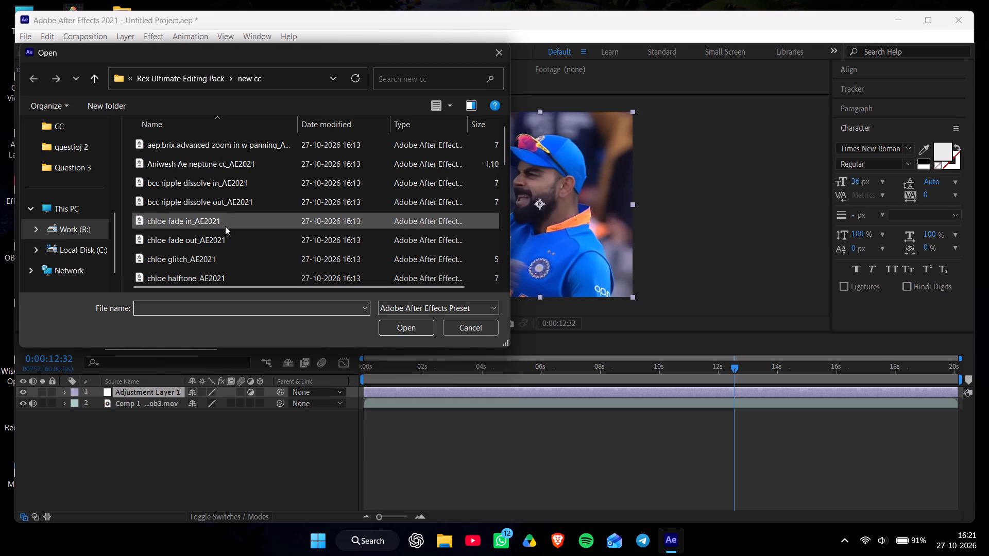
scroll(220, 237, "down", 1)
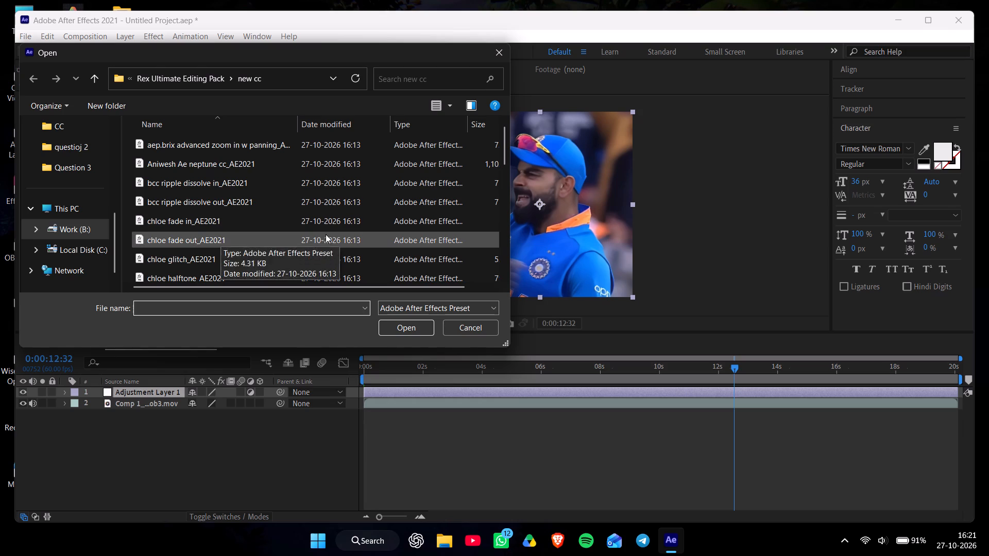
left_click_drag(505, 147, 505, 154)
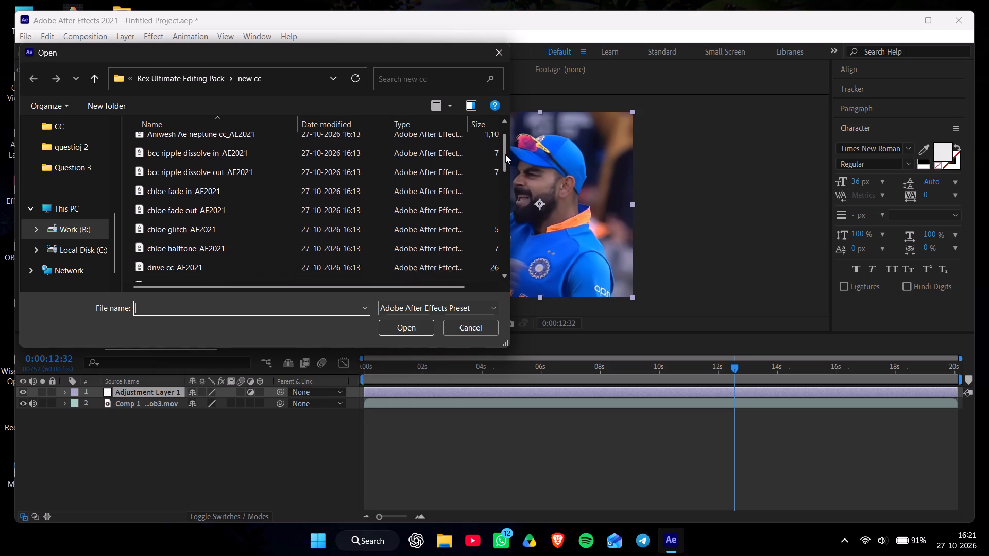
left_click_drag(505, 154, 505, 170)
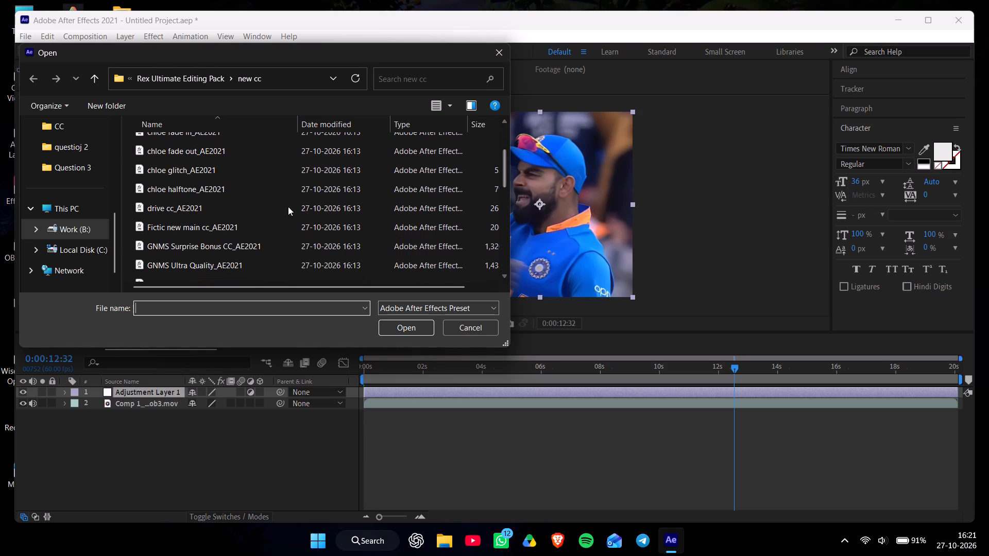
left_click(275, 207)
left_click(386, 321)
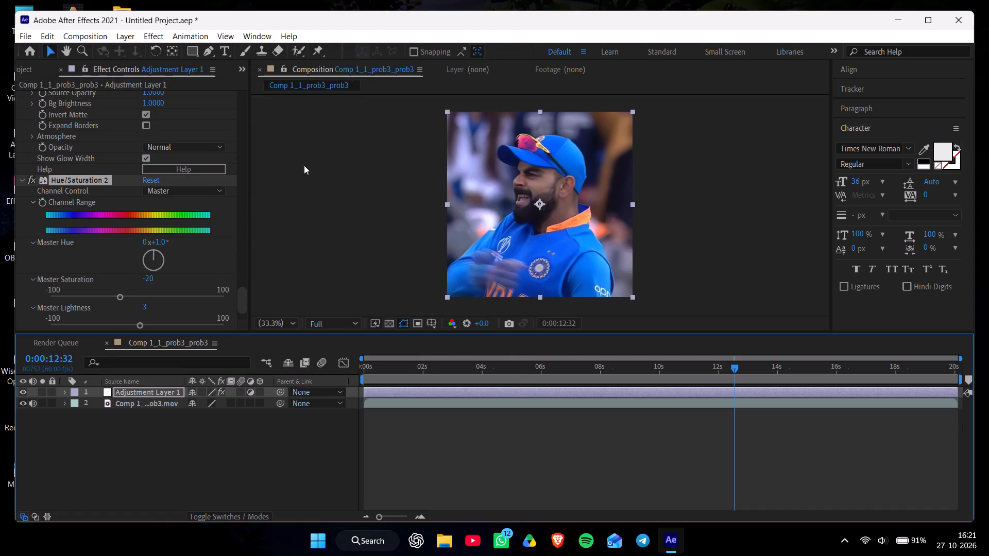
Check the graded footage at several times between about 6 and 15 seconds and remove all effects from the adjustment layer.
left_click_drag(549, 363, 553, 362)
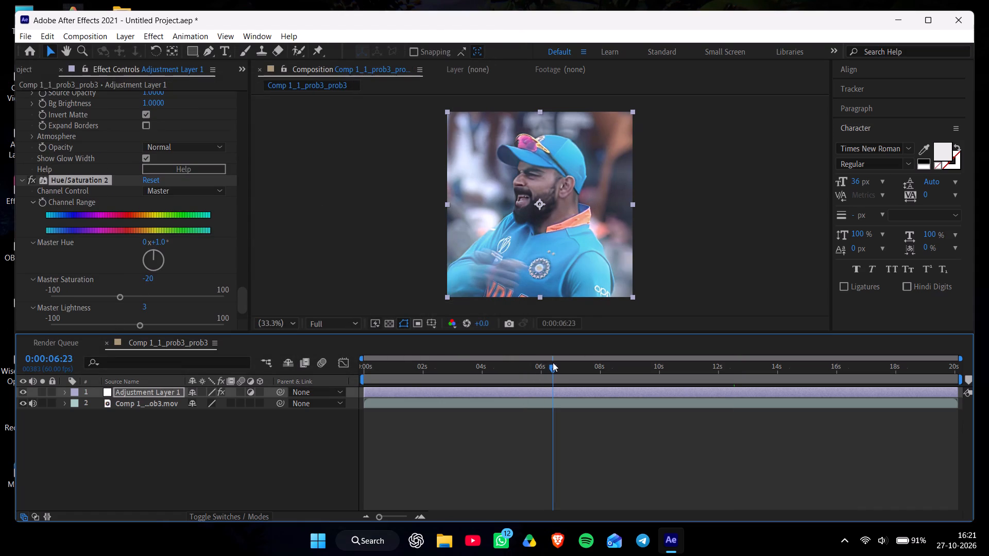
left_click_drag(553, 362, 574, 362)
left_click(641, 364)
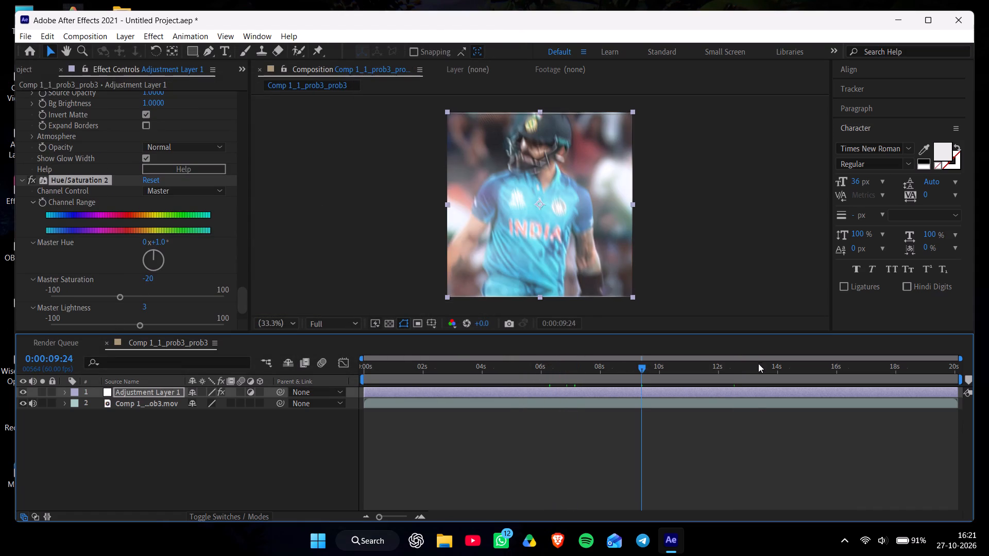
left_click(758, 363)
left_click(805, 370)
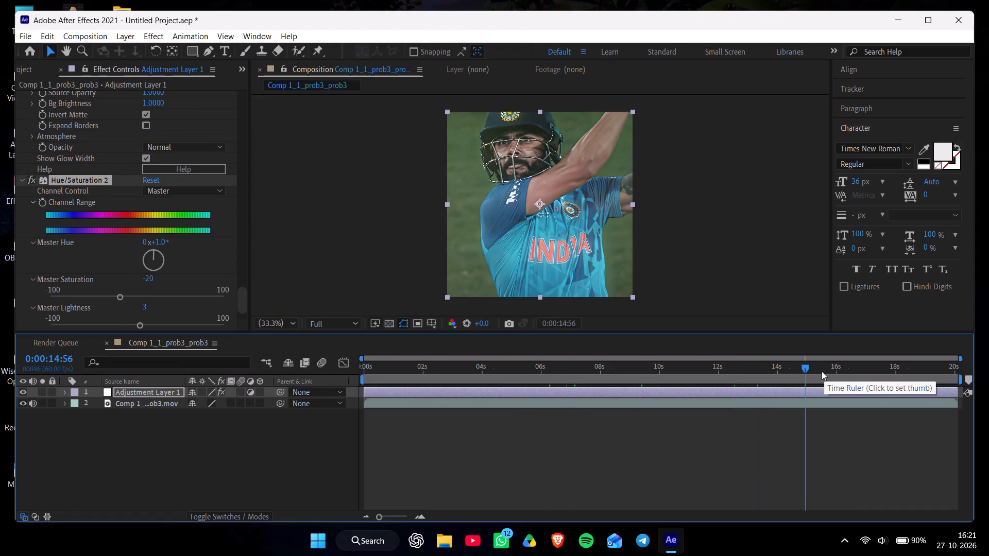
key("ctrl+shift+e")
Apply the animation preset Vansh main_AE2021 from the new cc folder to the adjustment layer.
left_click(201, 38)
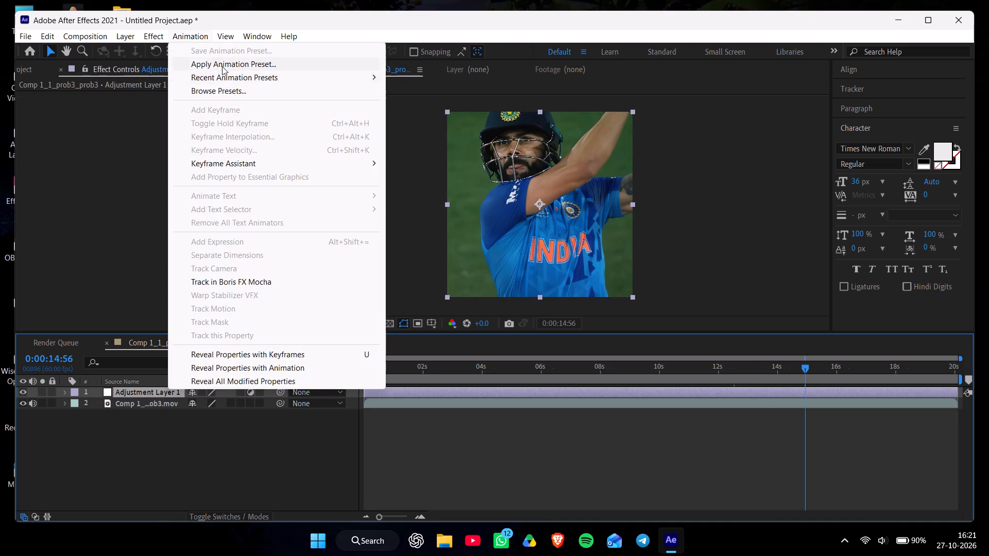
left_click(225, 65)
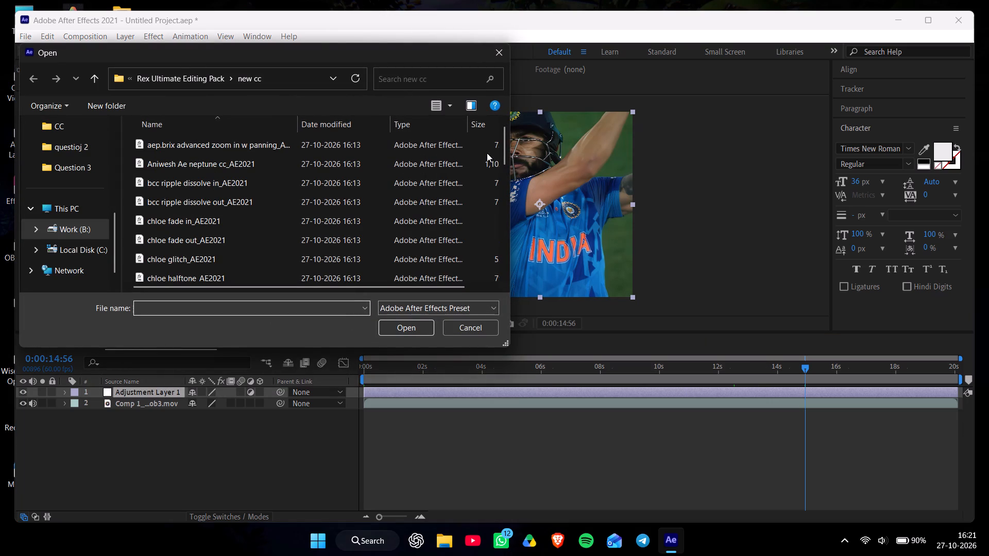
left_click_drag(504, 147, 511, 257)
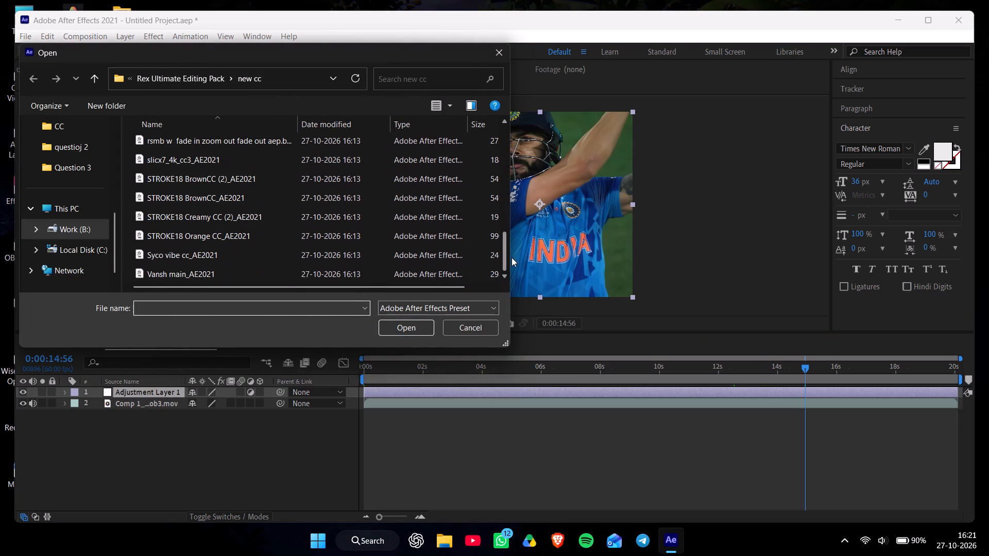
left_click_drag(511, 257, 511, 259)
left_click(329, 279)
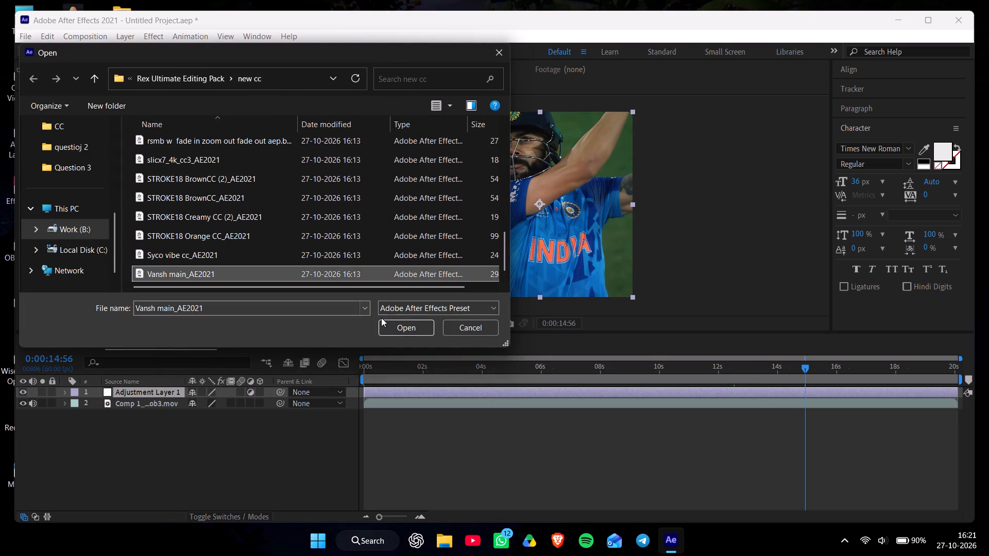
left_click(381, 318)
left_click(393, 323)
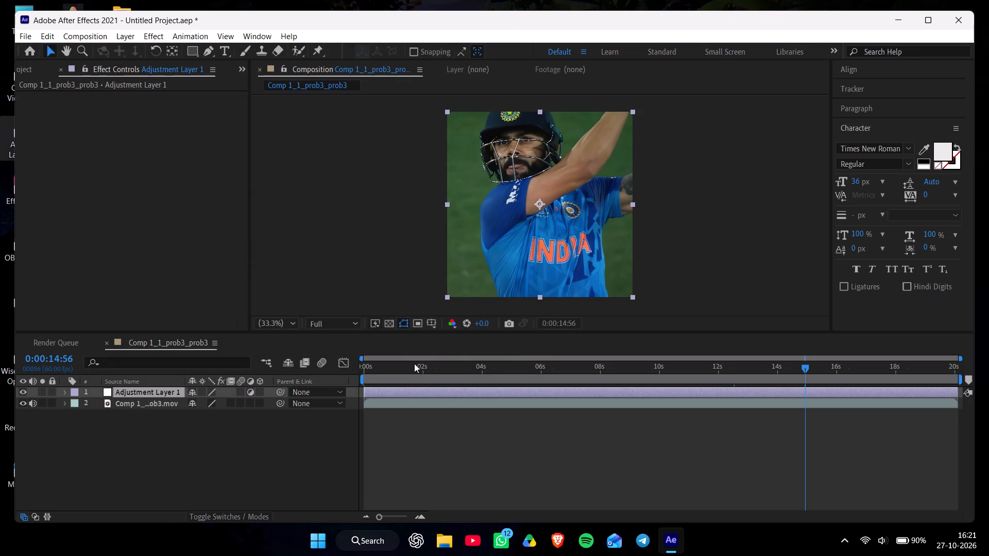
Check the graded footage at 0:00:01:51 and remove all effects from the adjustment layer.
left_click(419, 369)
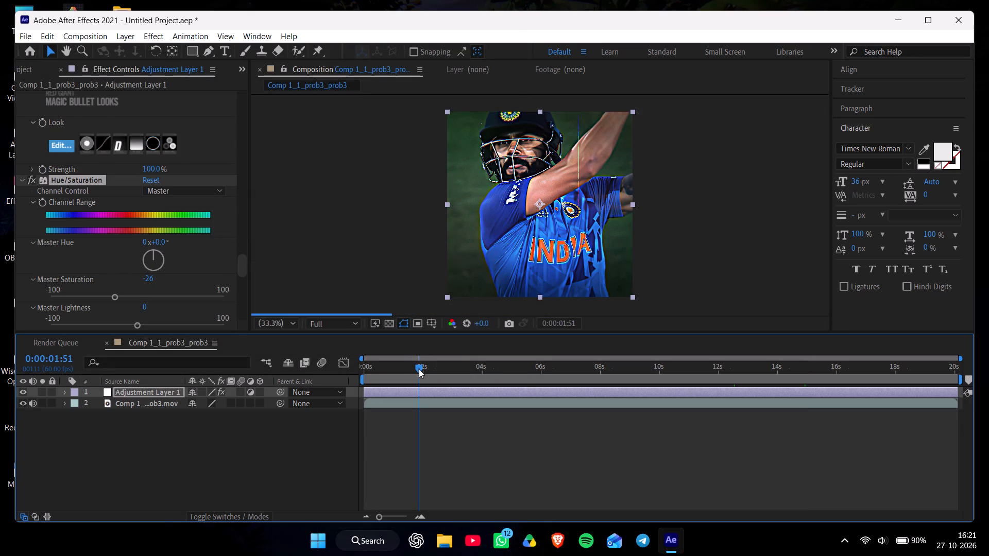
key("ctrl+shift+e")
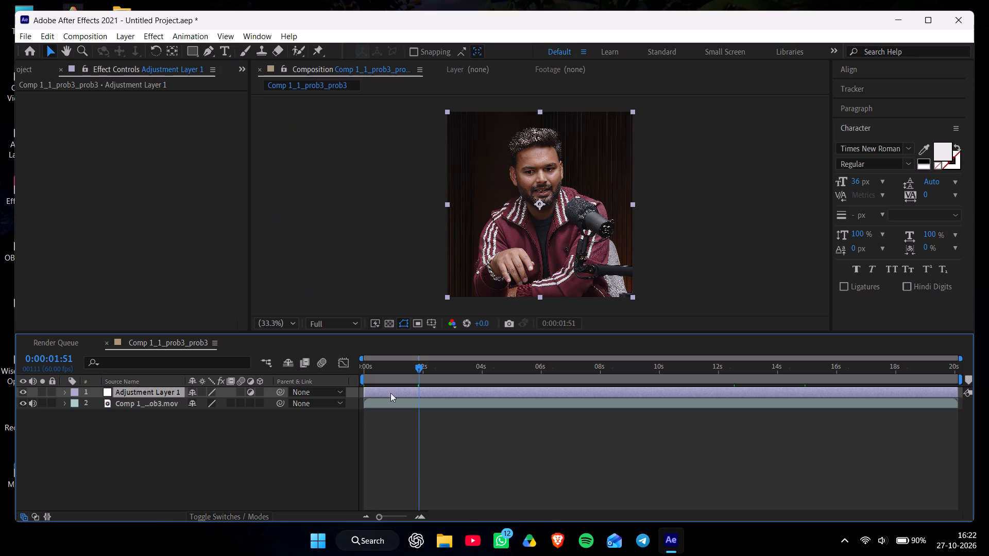
Examine the ungraded interview footage between 0:00:01:04 and 0:00:08:19 for image quality.
left_click_drag(419, 382, 395, 381)
left_click(394, 369)
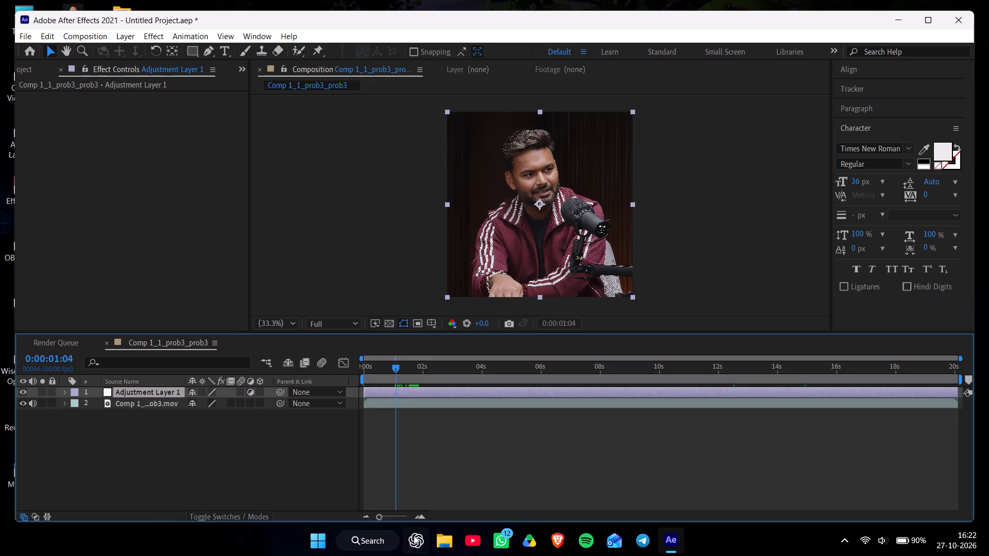
triple_click(418, 517)
left_click(418, 517)
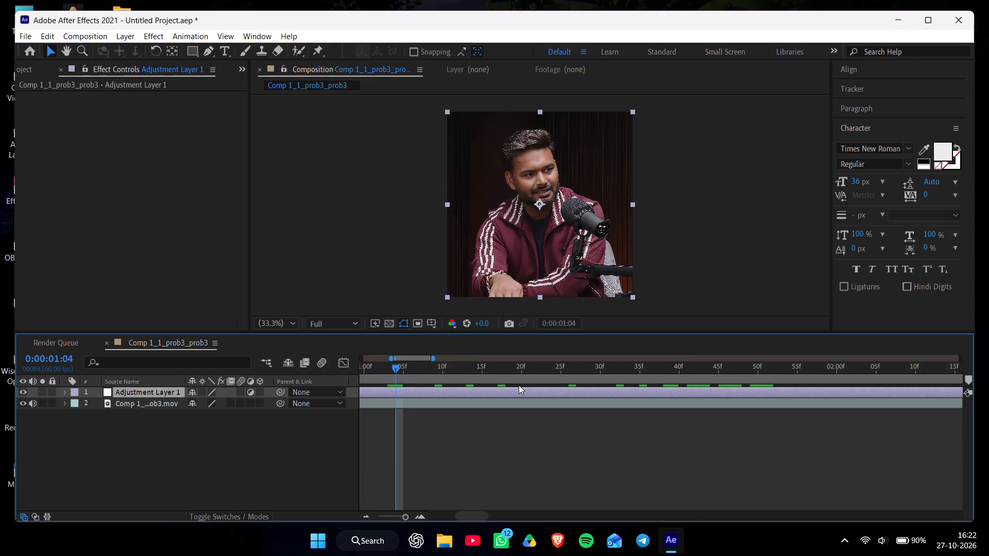
left_click_drag(531, 371, 761, 430)
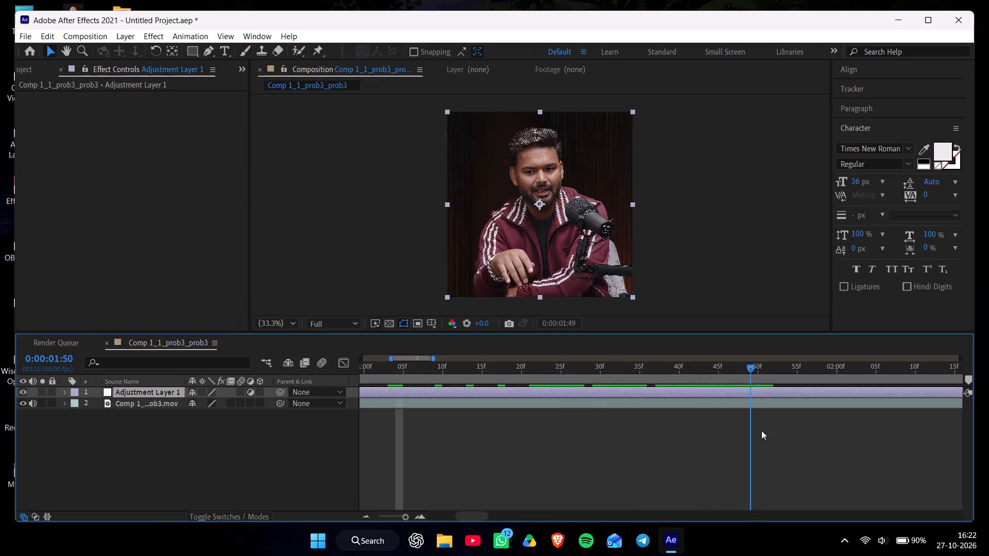
left_click_drag(761, 430, 951, 473)
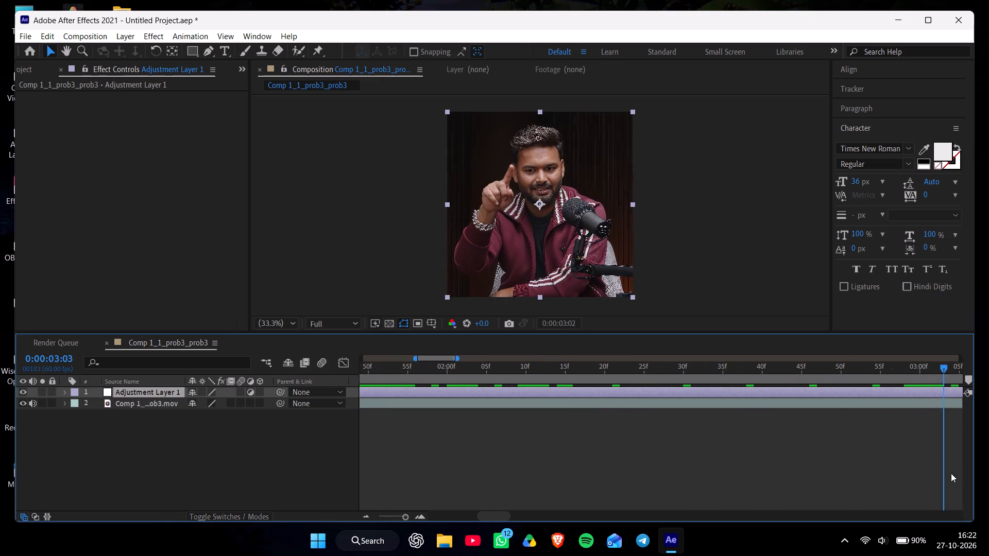
left_click_drag(951, 473, 943, 481)
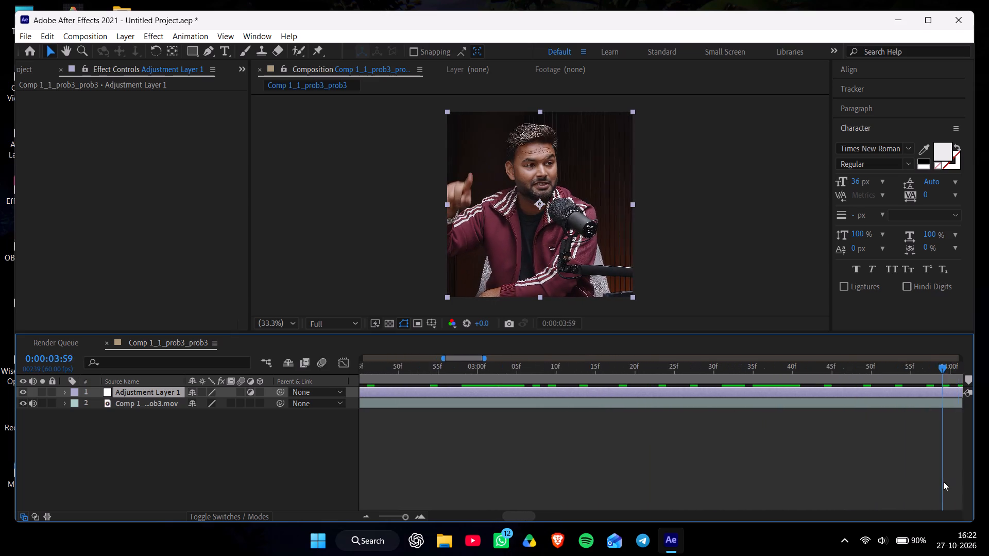
left_click_drag(943, 481, 959, 484)
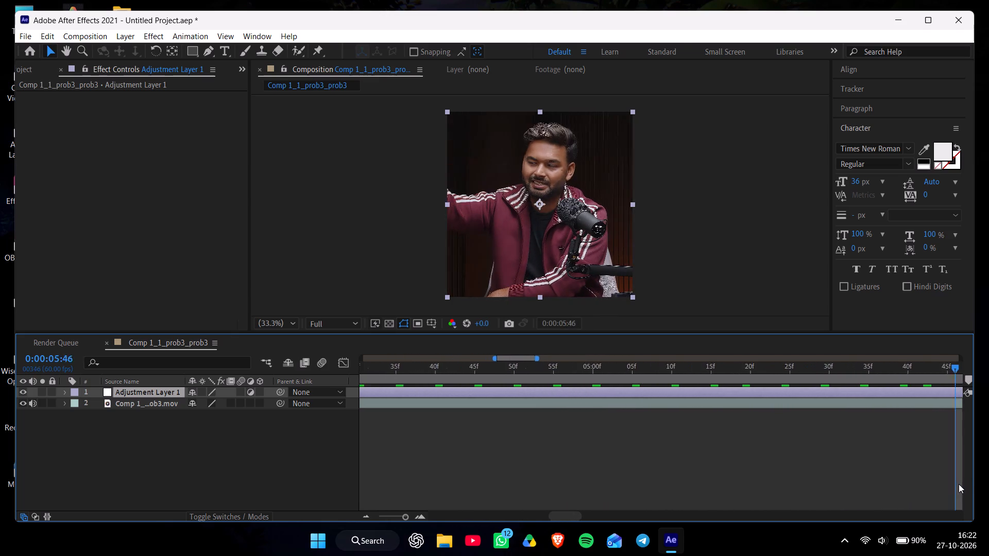
left_click_drag(959, 484, 961, 480)
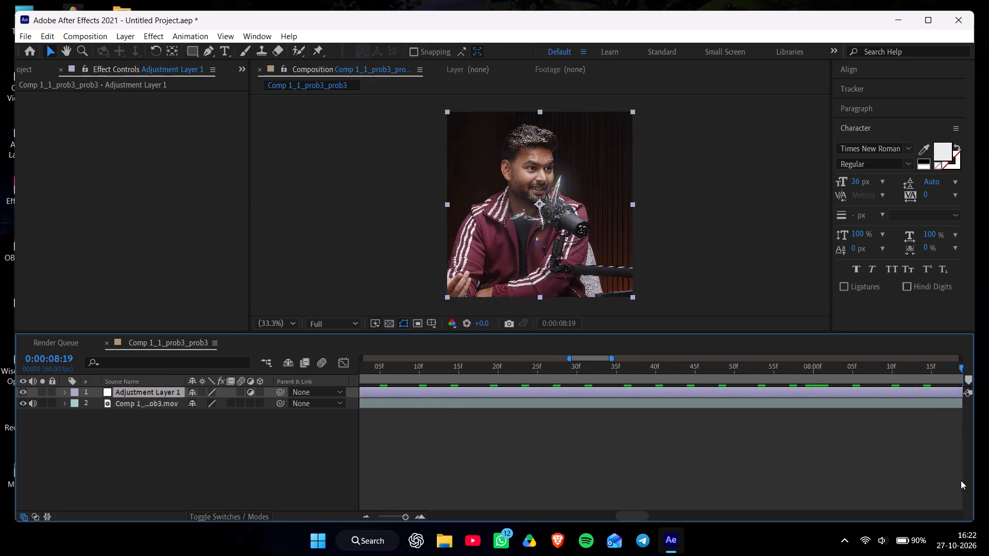
Examine the glow transition and cricket shots between about 0:00:07:52 and 0:00:09:31, returning to the start of the composition.
left_click_drag(961, 480, 905, 480)
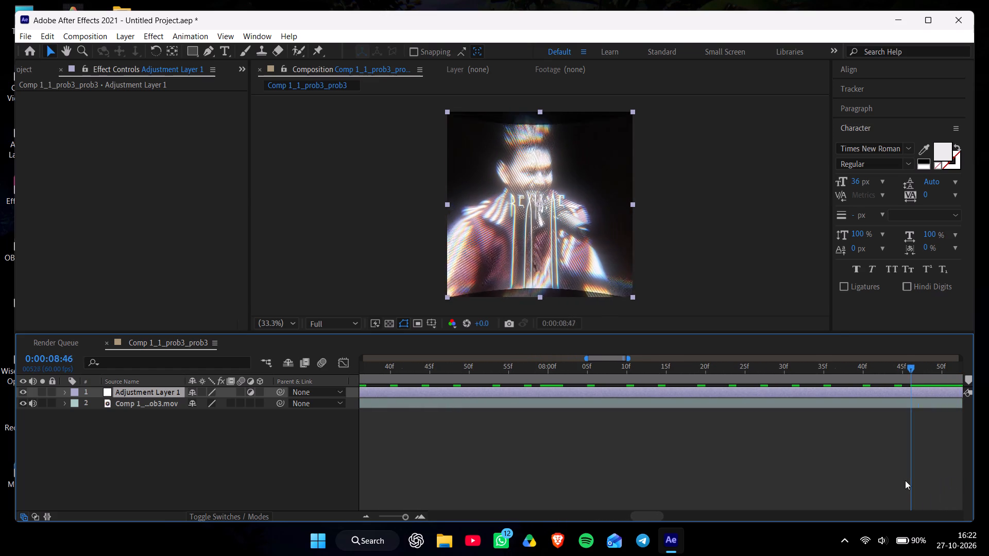
left_click_drag(905, 480, 930, 478)
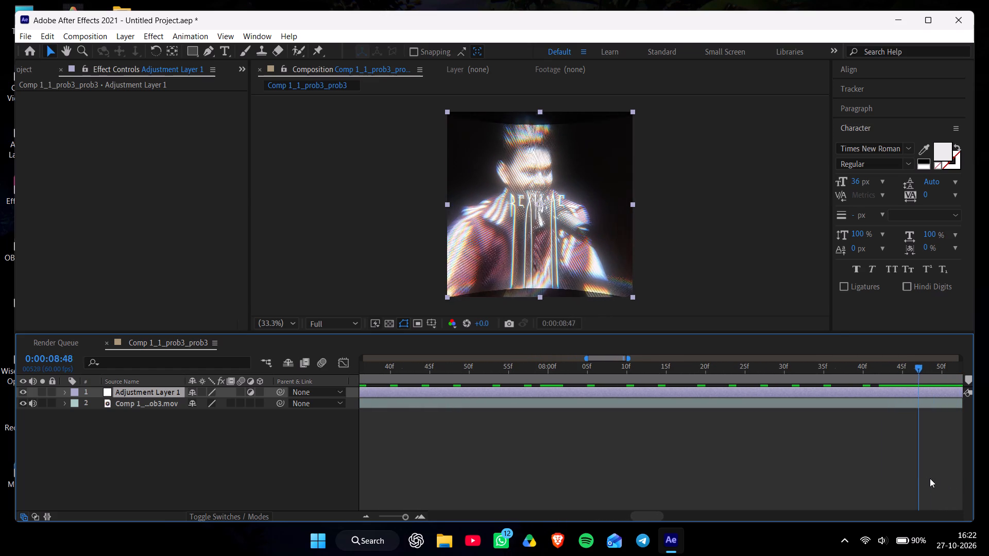
left_click_drag(930, 478, 893, 482)
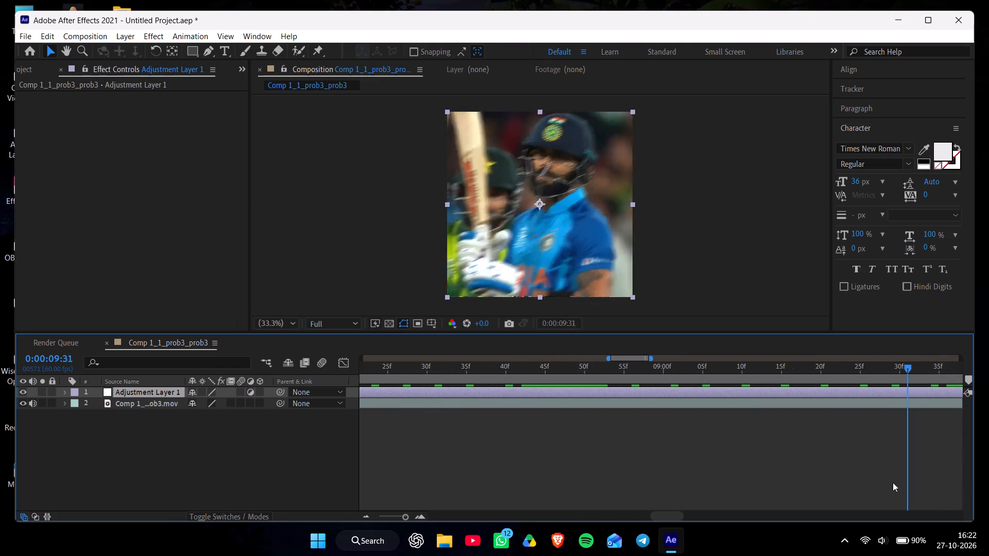
left_click_drag(893, 482, 821, 478)
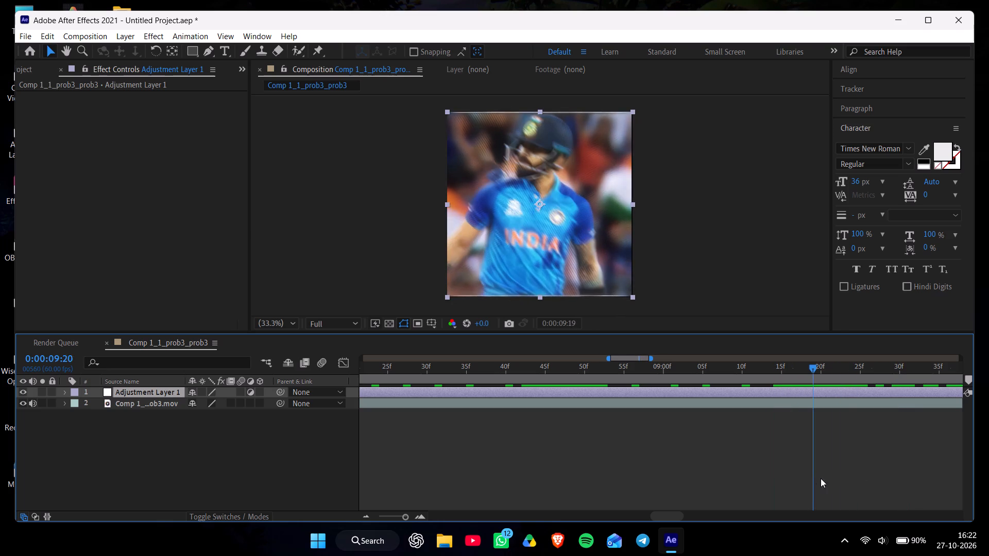
left_click_drag(821, 478, 864, 484)
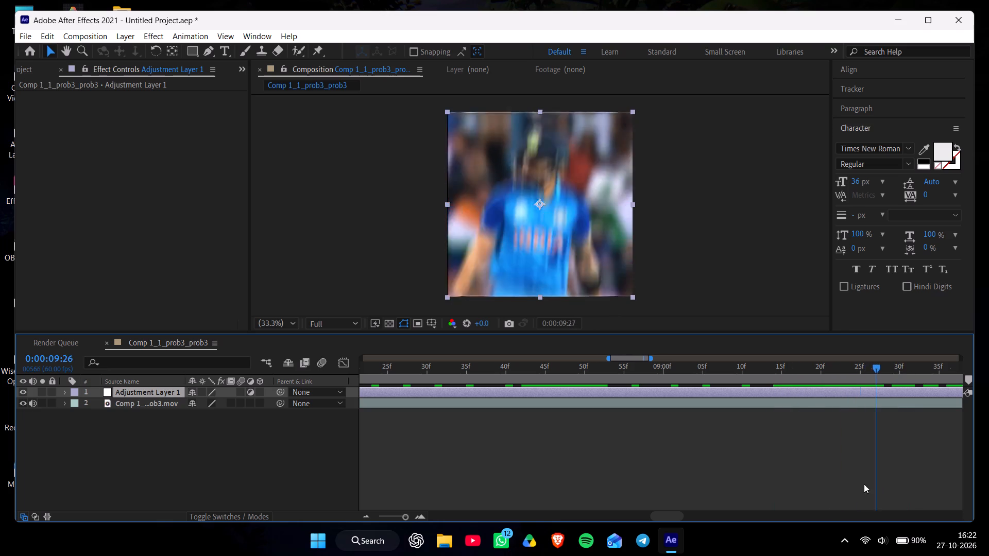
left_click_drag(864, 484, 714, 471)
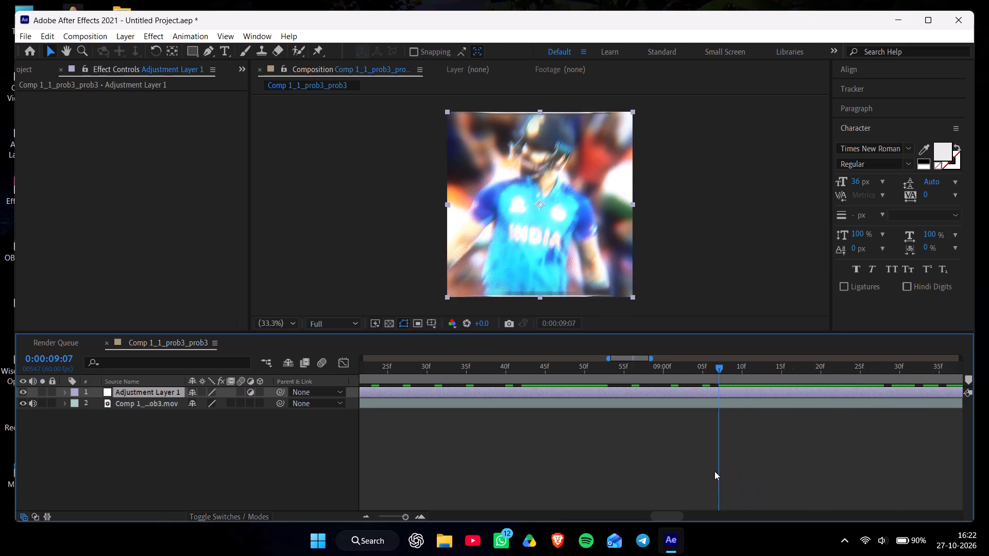
left_click_drag(714, 471, 658, 469)
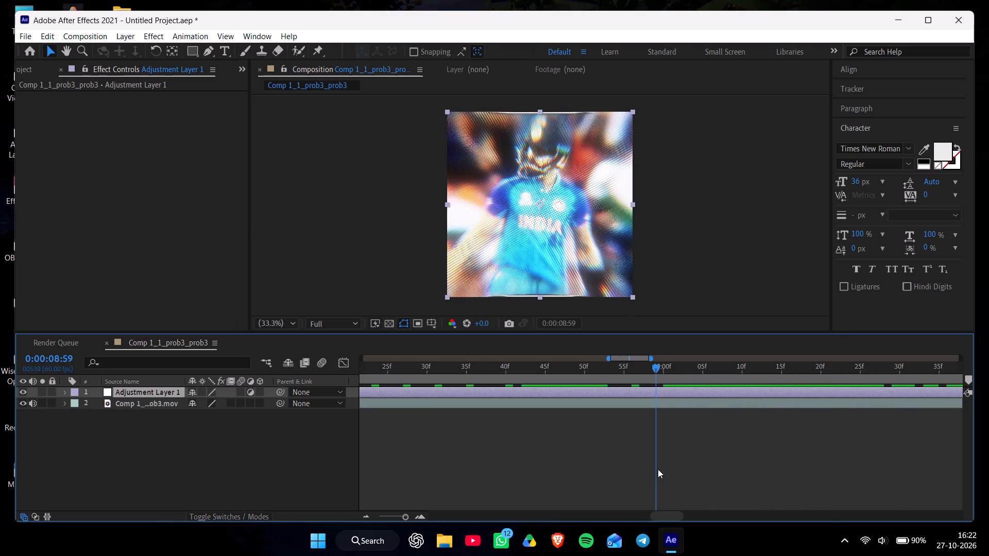
left_click_drag(658, 469, 632, 468)
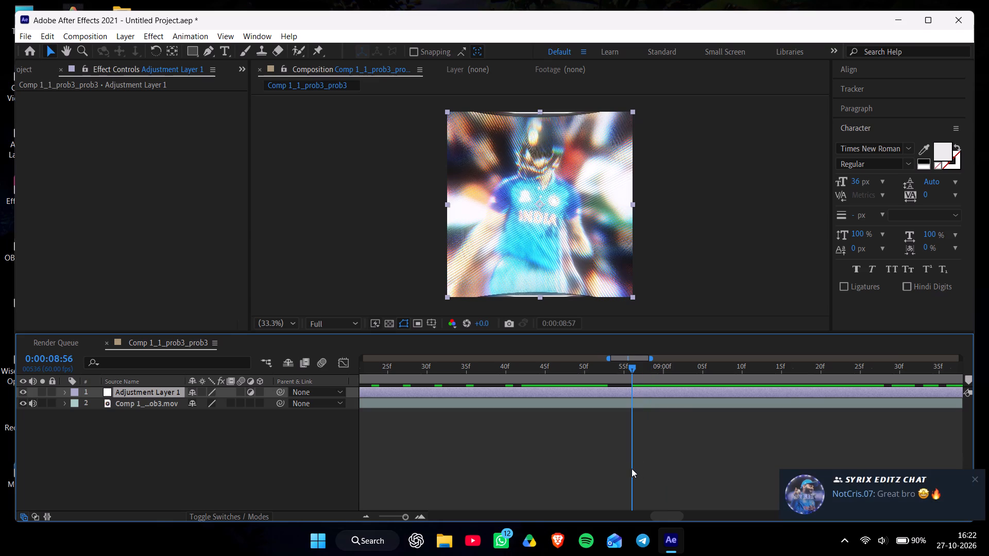
left_click_drag(632, 468, 258, 472)
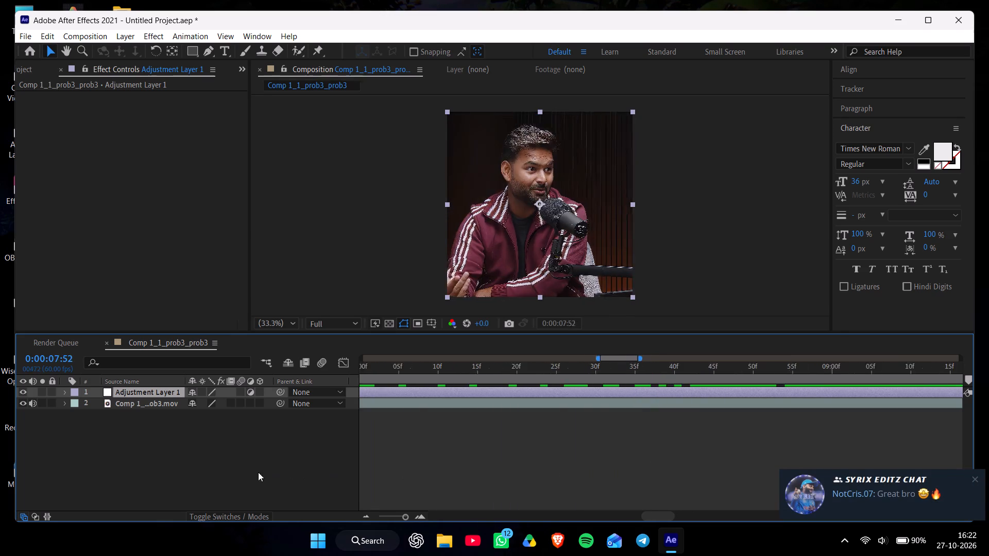
left_click_drag(258, 472, 175, 475)
left_click(383, 467)
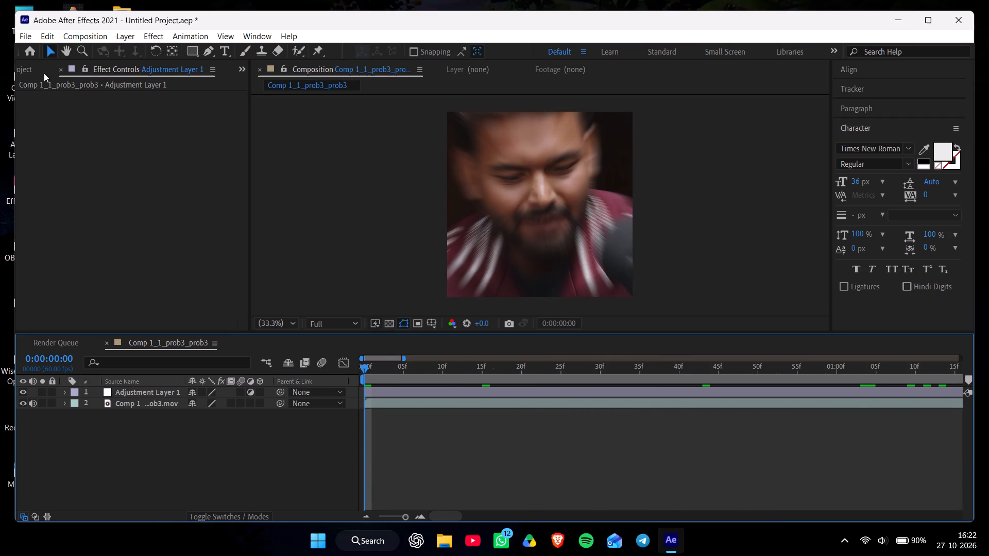
Import the Comp 1_1_prob3 video from the Work (B:) drive as footage.
left_click(30, 68)
key("ctrl+i")
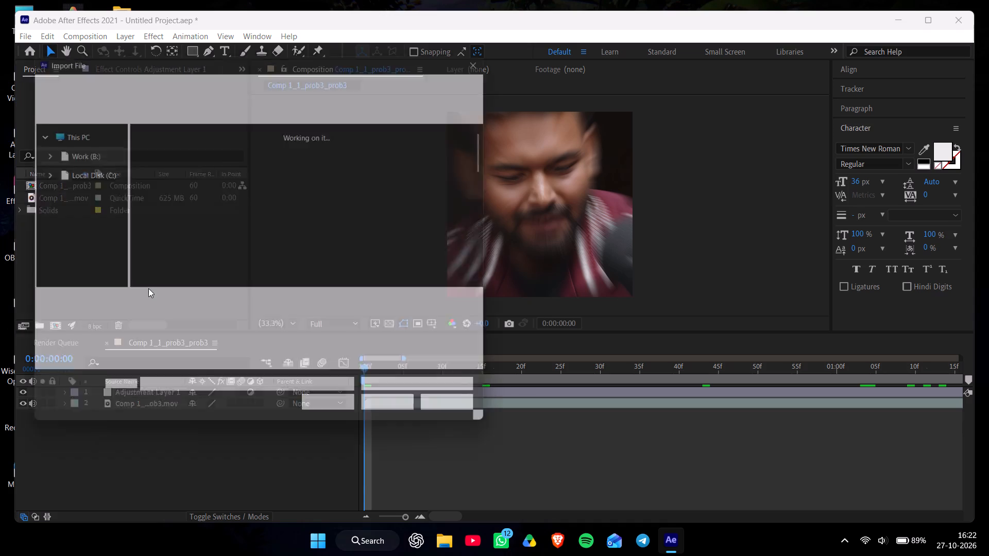
left_click_drag(385, 188, 459, 162)
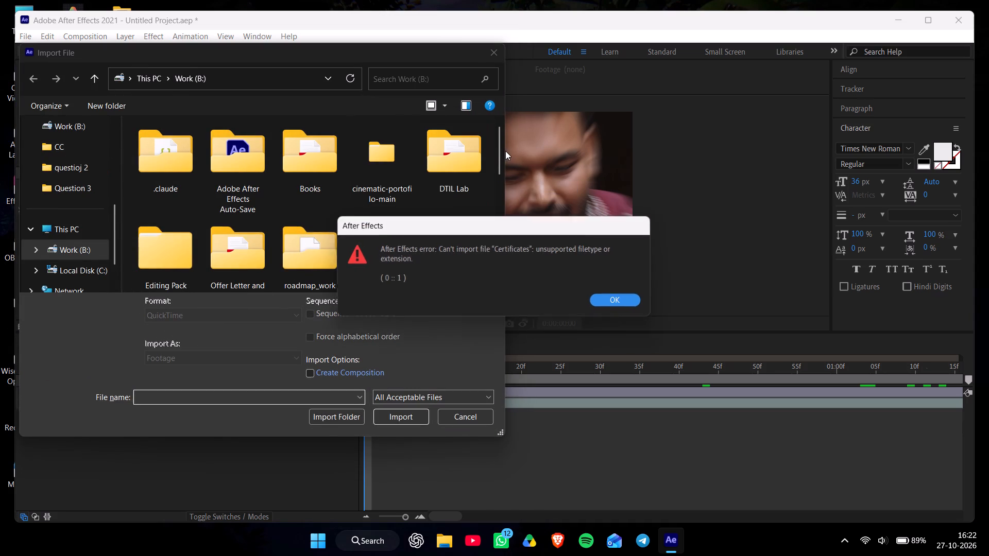
left_click(613, 304)
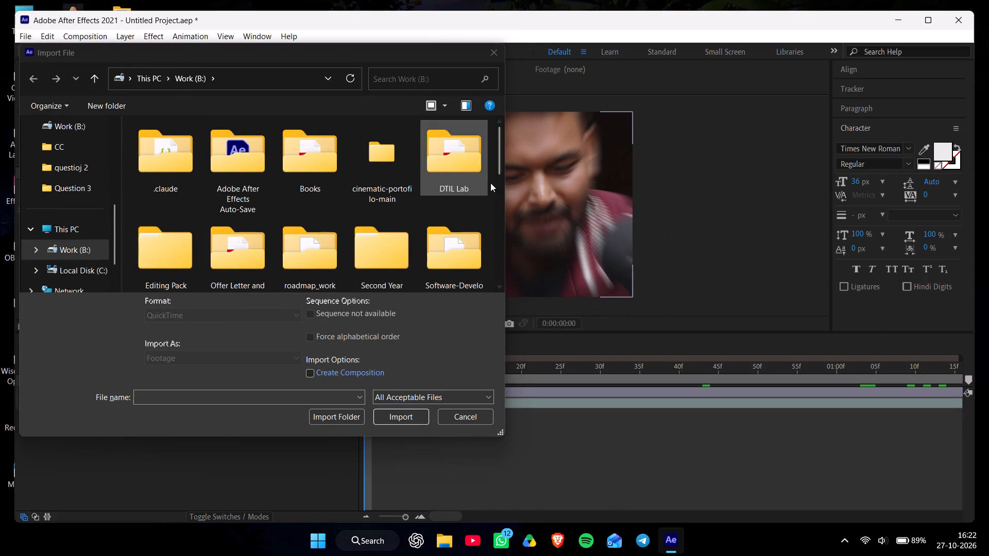
left_click_drag(497, 158, 496, 208)
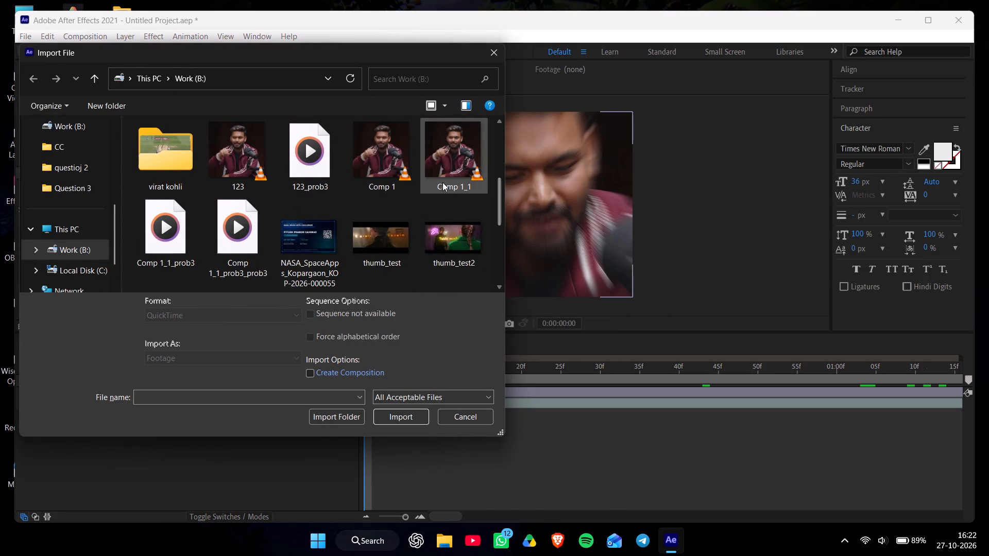
left_click(155, 219)
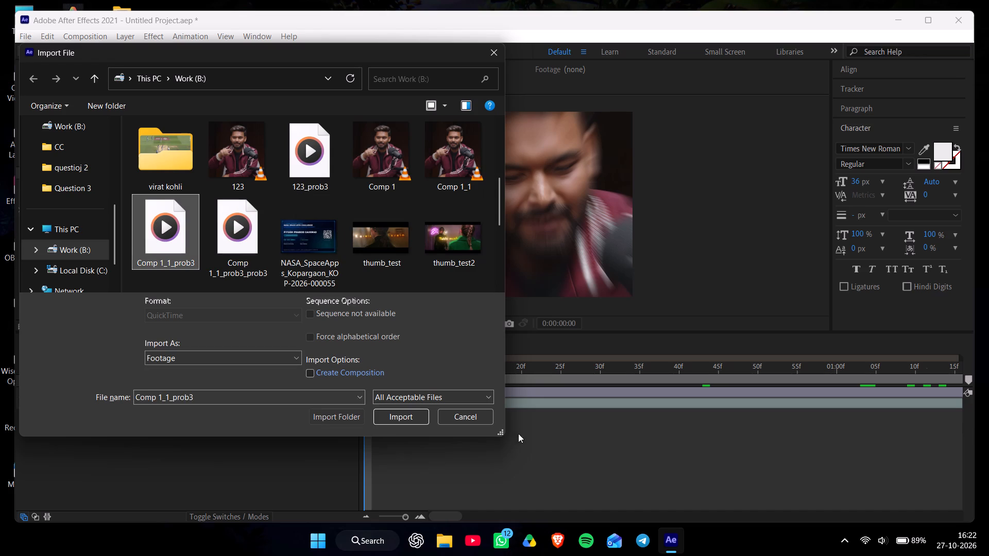
left_click(405, 419)
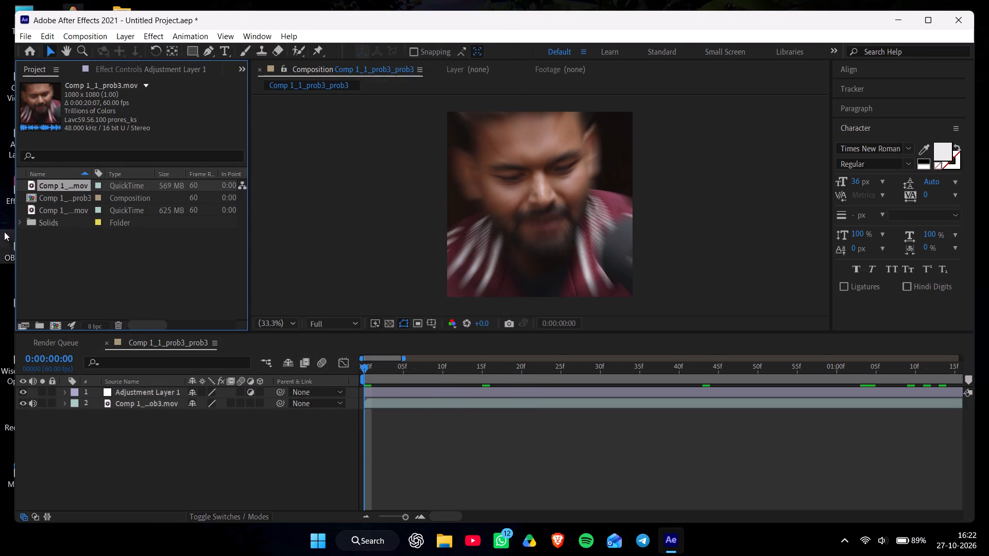
Add Comp 1_1_prob3.mov to the composition between the adjustment layer and the existing clip.
left_click_drag(67, 182, 87, 391)
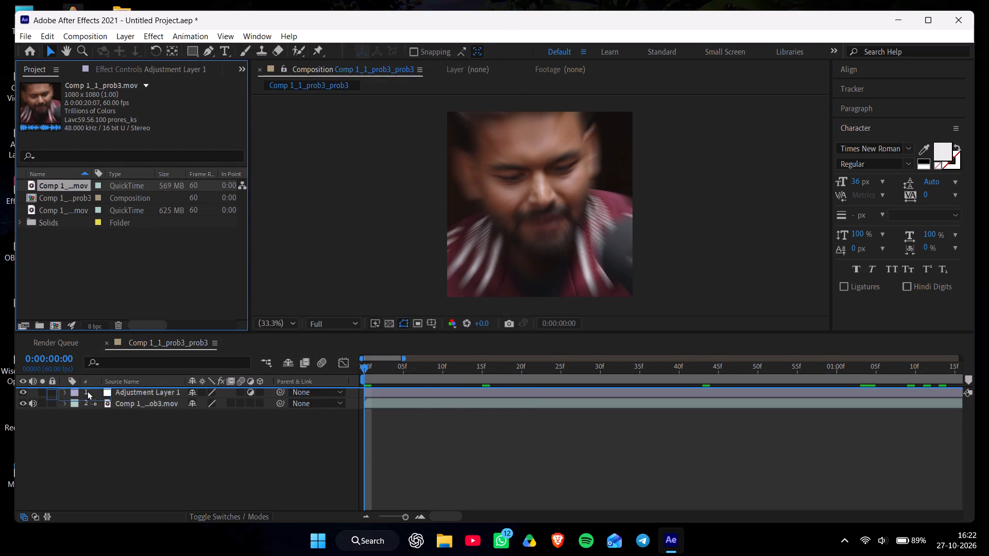
left_click_drag(87, 391, 88, 395)
Split the lower clip, Comp 1_1_prob3_prob3.mov, at 0:00:08:12 just before the glow transition and delete its earlier portion.
left_click_drag(363, 368, 845, 473)
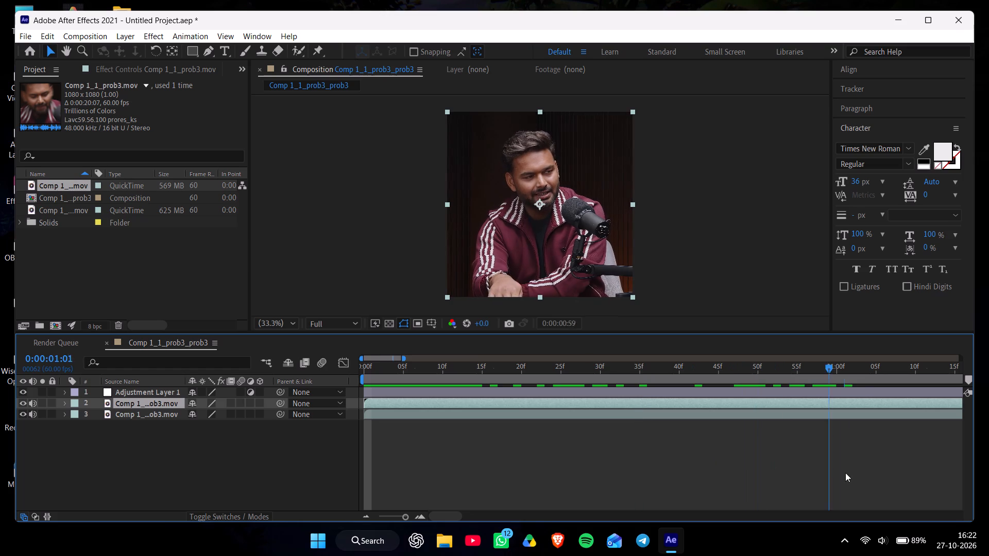
left_click_drag(845, 473, 948, 491)
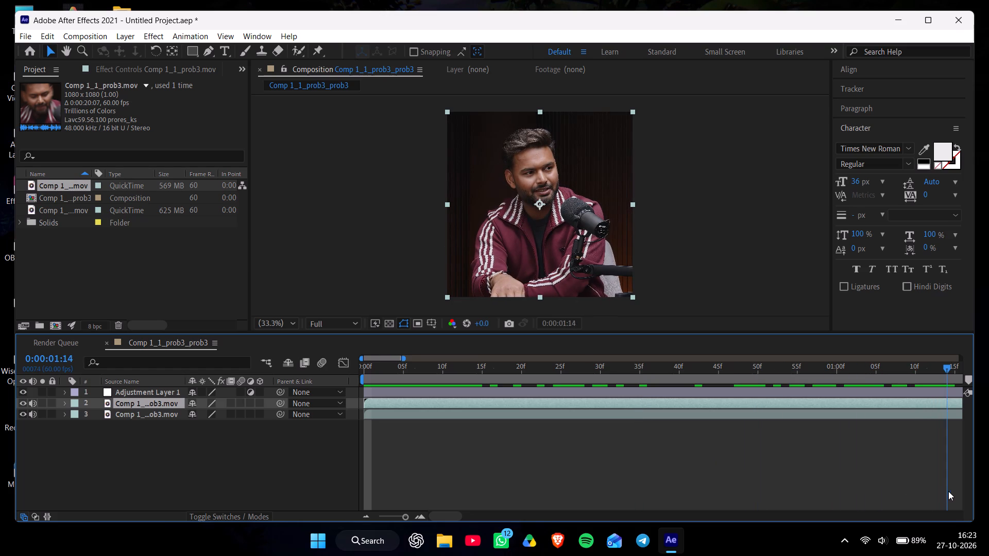
left_click_drag(948, 491, 967, 497)
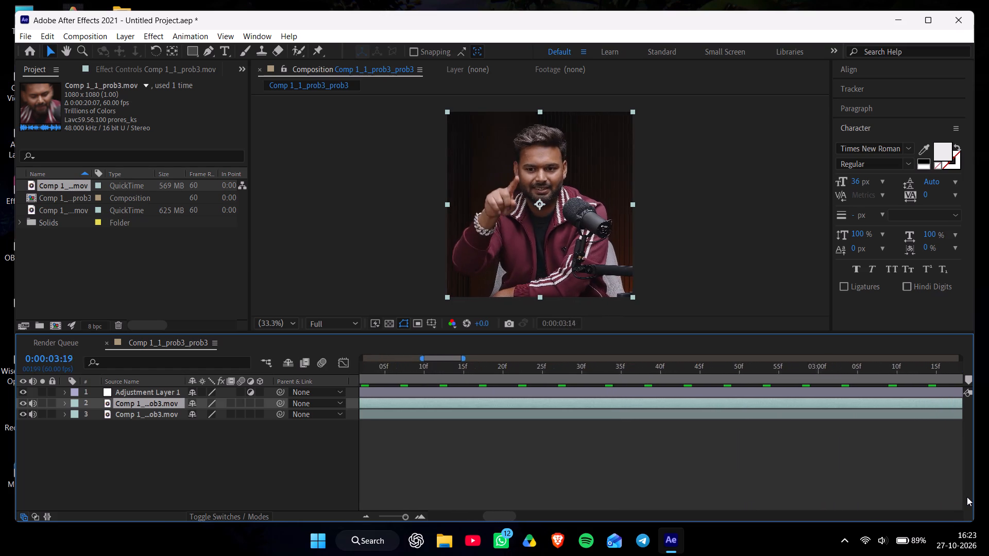
left_click_drag(967, 497, 966, 497)
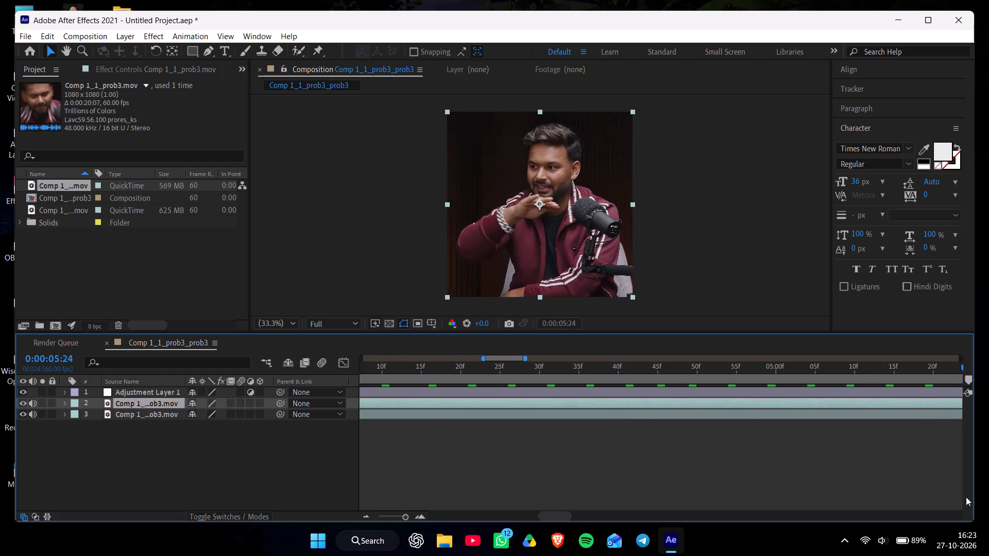
left_click_drag(966, 497, 959, 501)
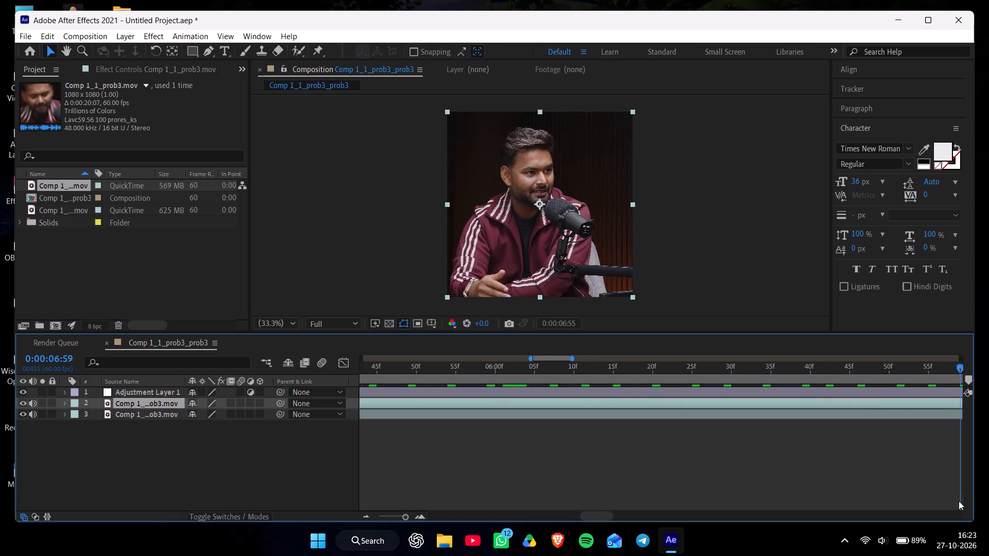
left_click_drag(959, 501, 864, 500)
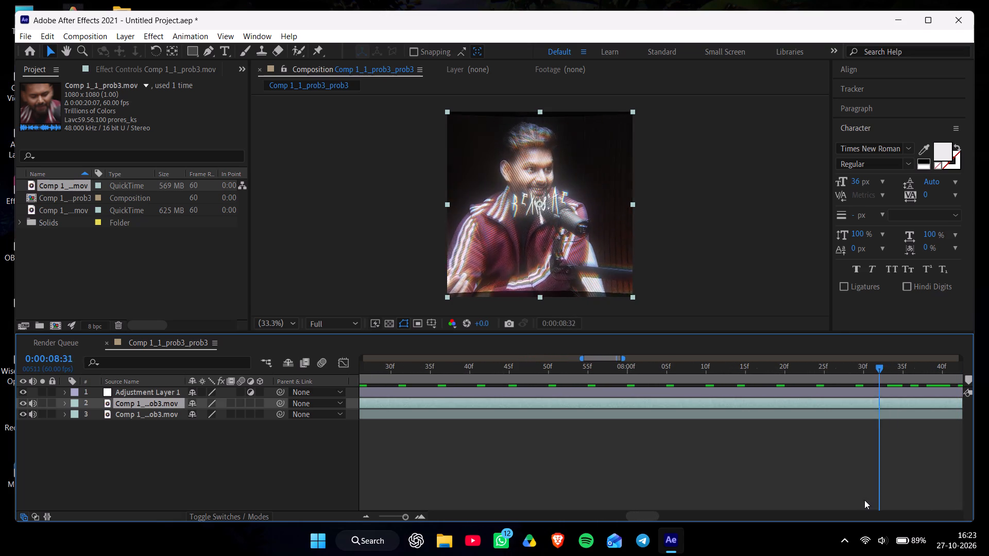
left_click_drag(864, 500, 724, 496)
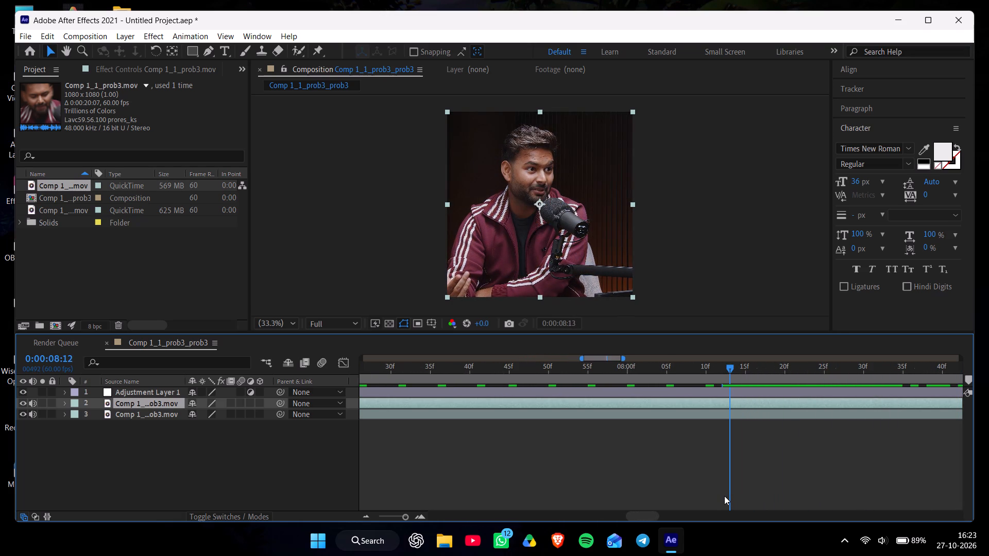
left_click_drag(724, 496, 729, 496)
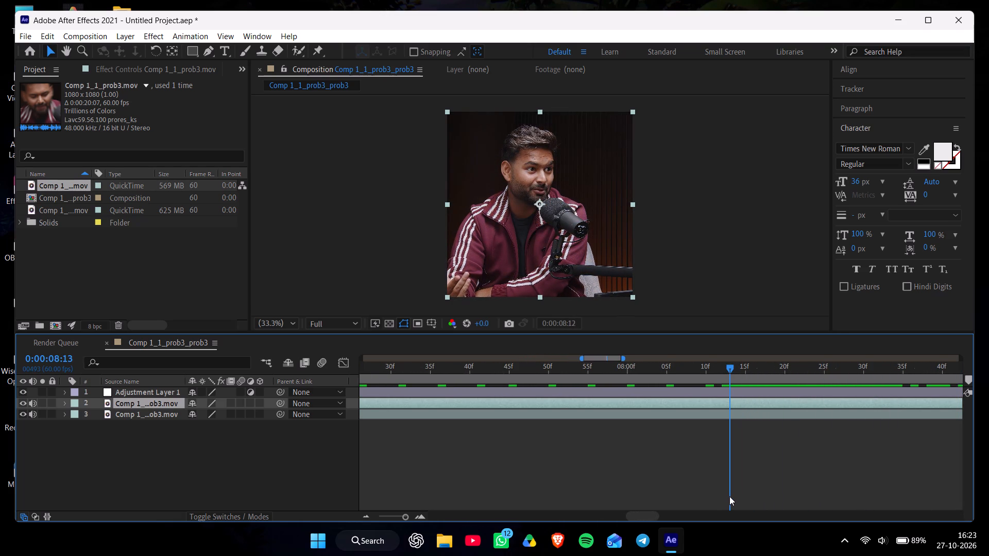
left_click_drag(729, 496, 730, 498)
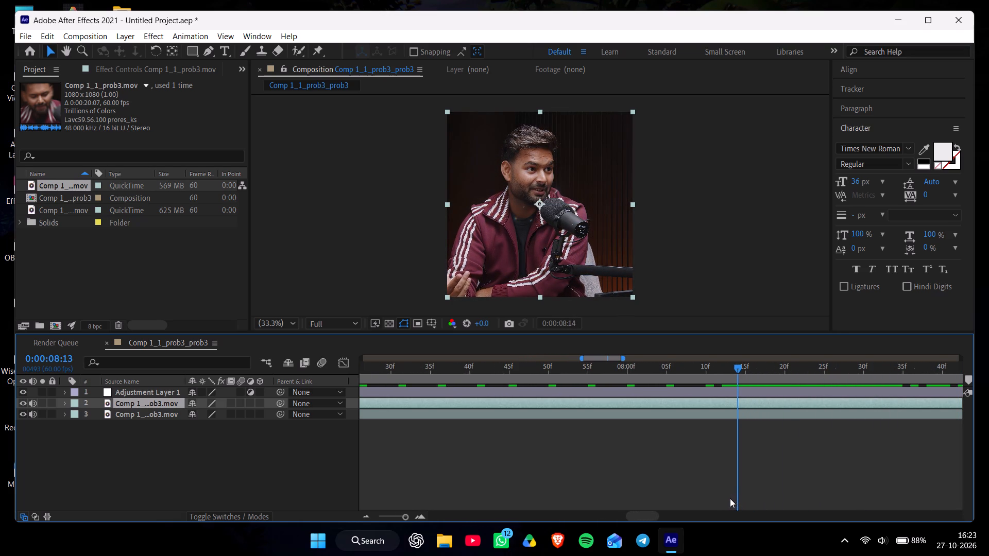
left_click_drag(730, 498, 722, 498)
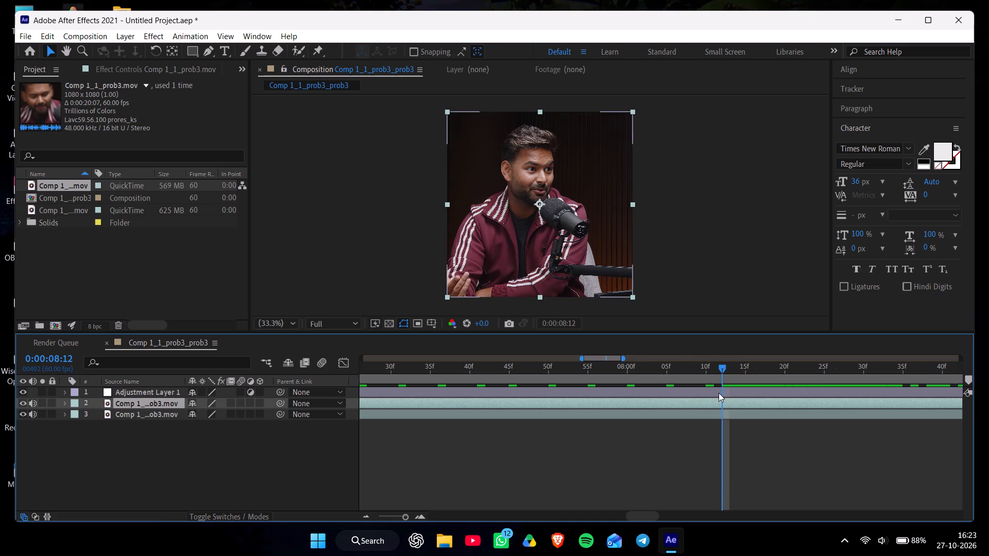
left_click(727, 413)
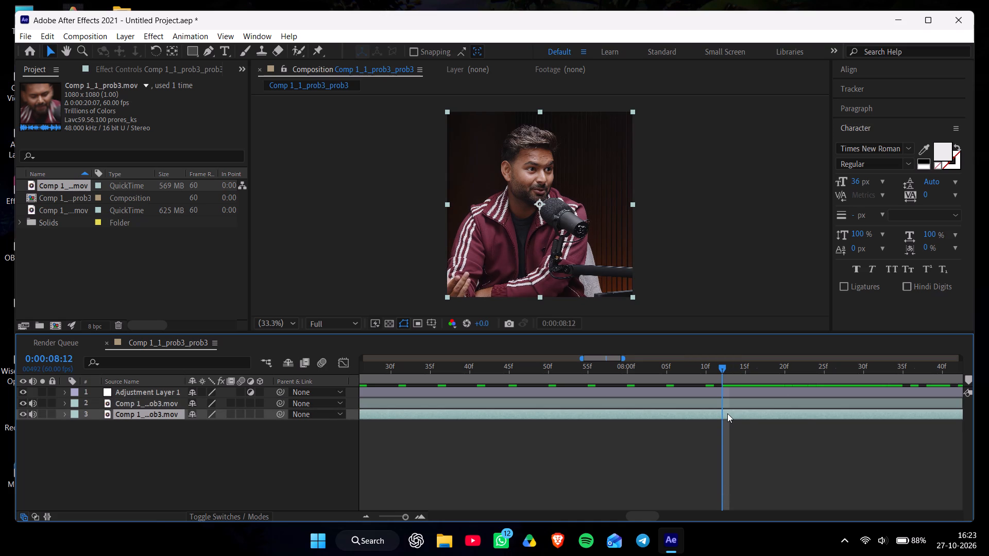
key("ctrl+shift+d")
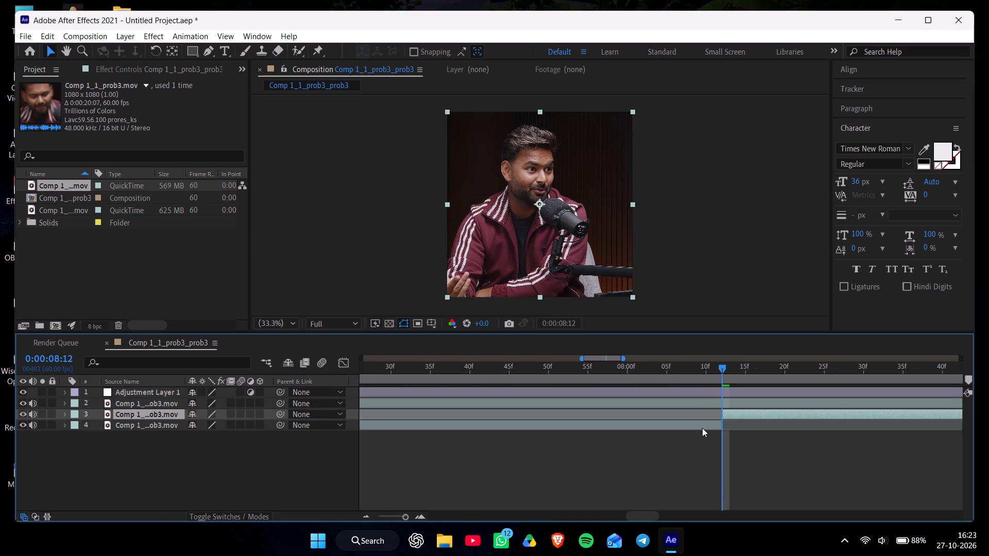
left_click(700, 427)
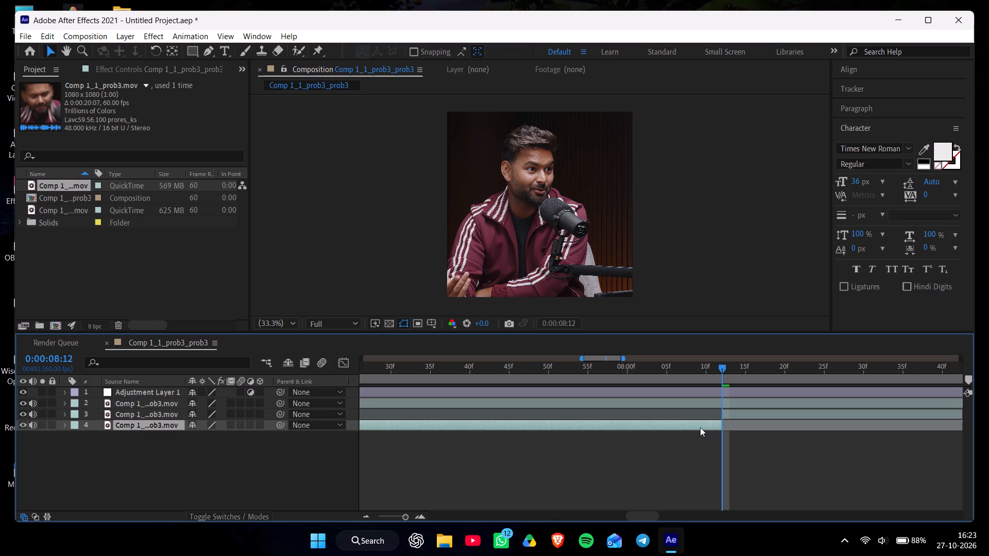
key("Delete")
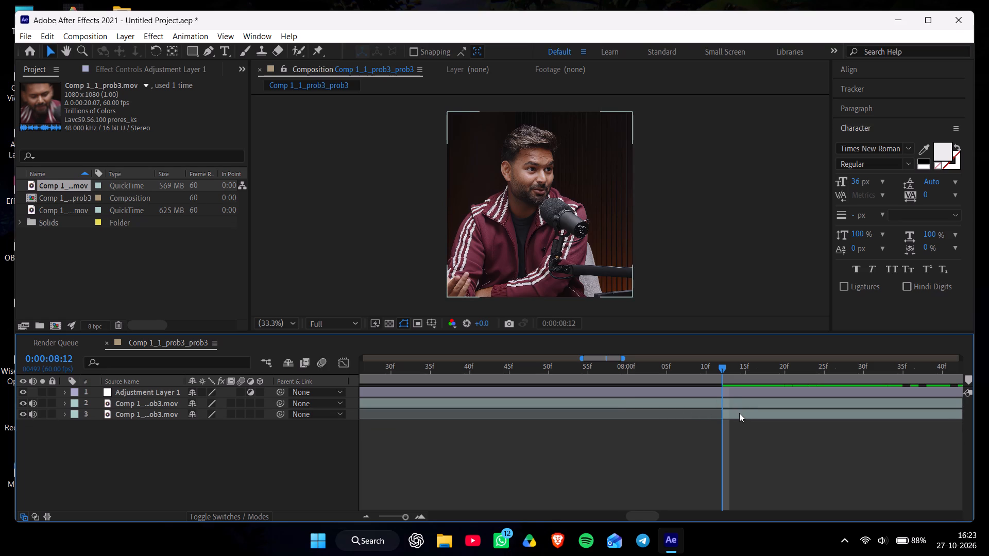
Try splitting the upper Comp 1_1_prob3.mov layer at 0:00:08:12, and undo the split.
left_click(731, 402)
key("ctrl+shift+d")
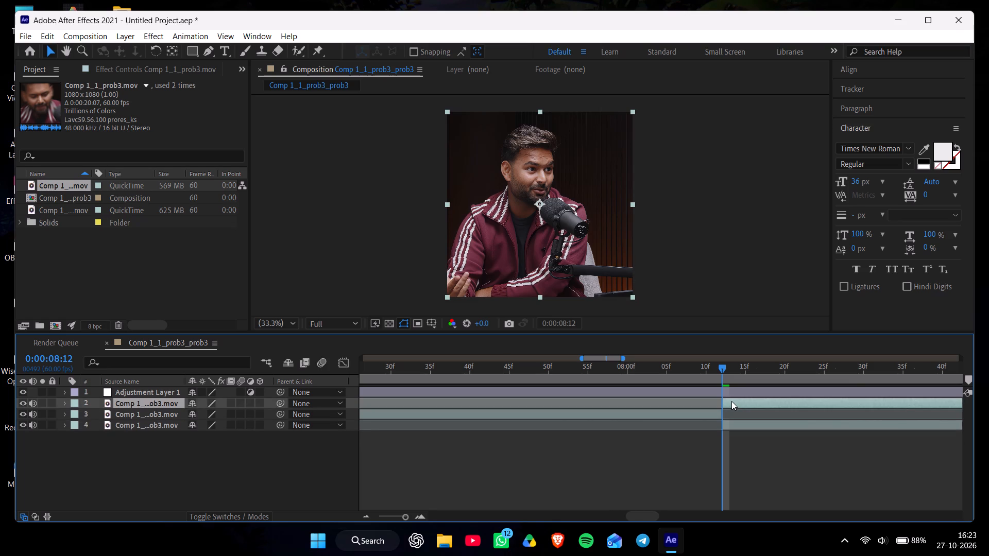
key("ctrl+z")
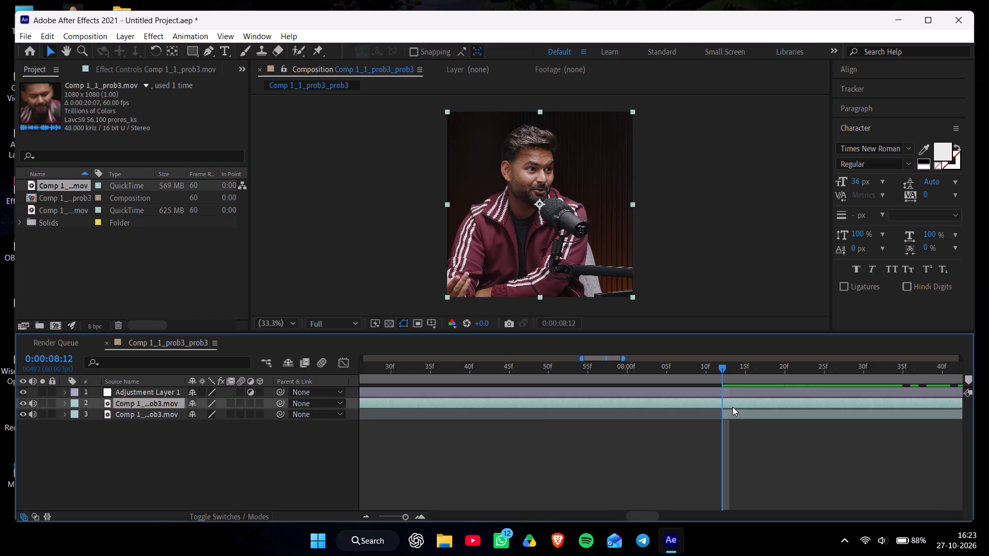
Duplicate the Comp 1_1_prob3.mov layer below the adjustment layer and hide the upper copy.
left_click(403, 405)
key("ctrl+d")
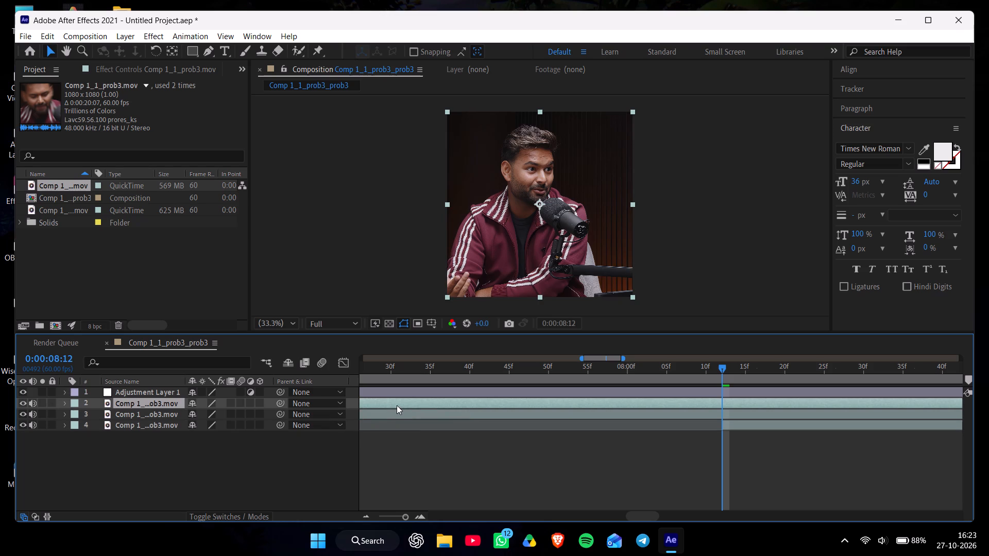
left_click(24, 403)
Split the visible Comp 1_1_prob3.mov copy in layer 3 at 0:00:08:12 and delete its later portion.
left_click(741, 413)
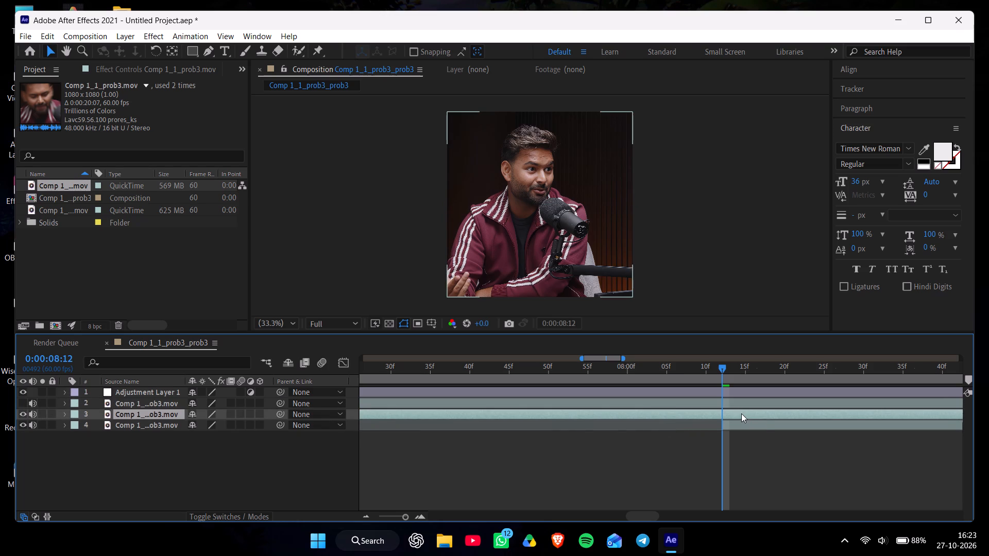
key("ctrl+shift+d")
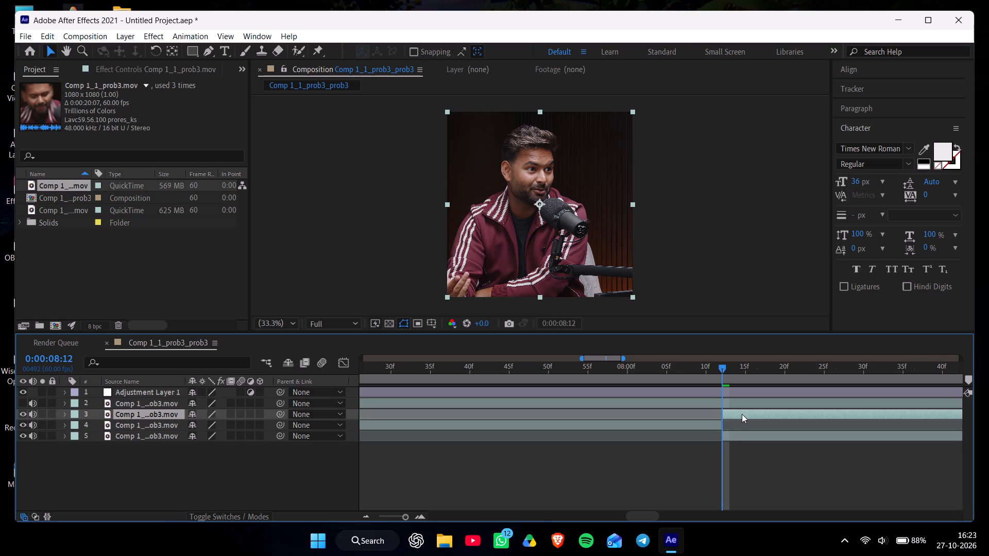
key("Delete")
Play back the composition from 0:00:03:13 to review the cut between the clips.
left_click_drag(713, 374, 301, 449)
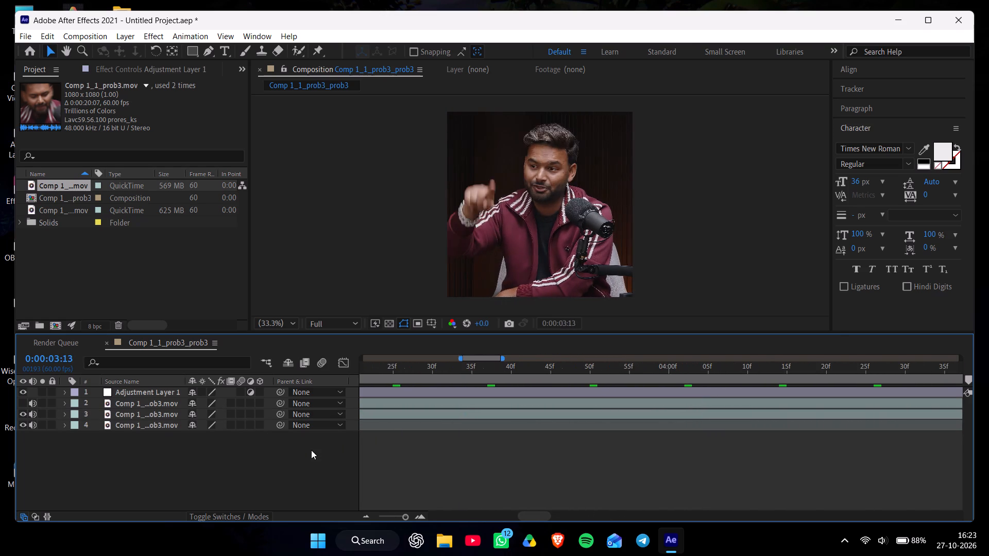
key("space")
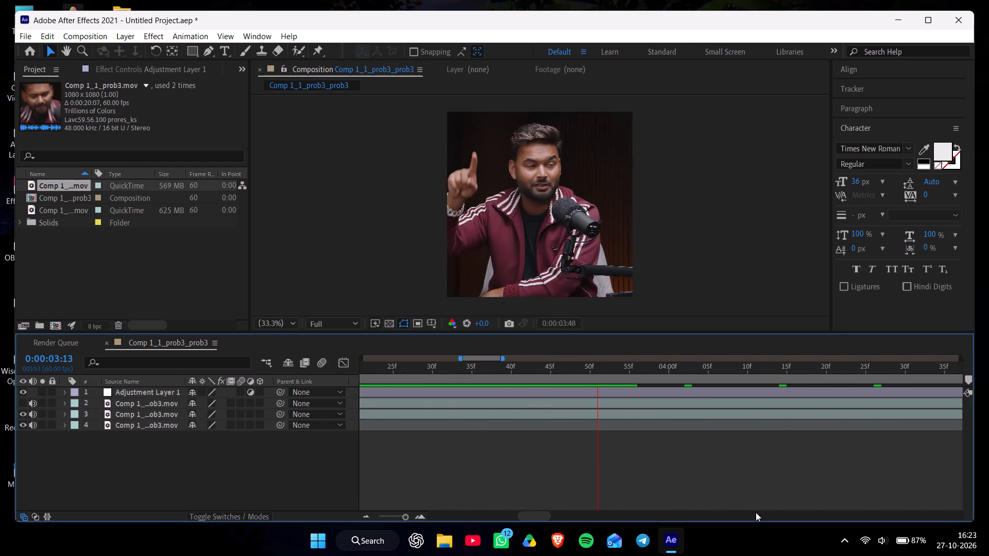
Raise the system speaker volume in the Windows quick settings.
left_click(905, 541)
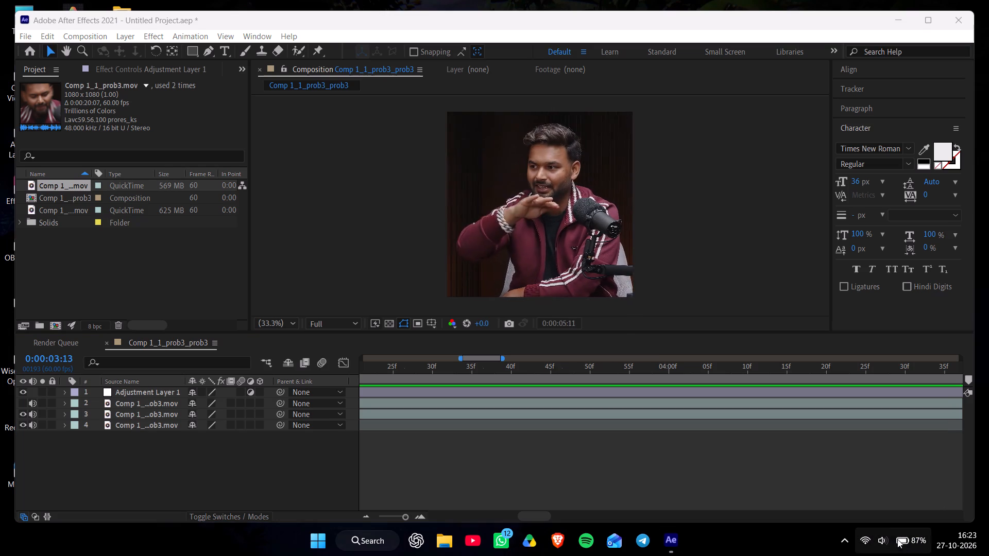
left_click(892, 546)
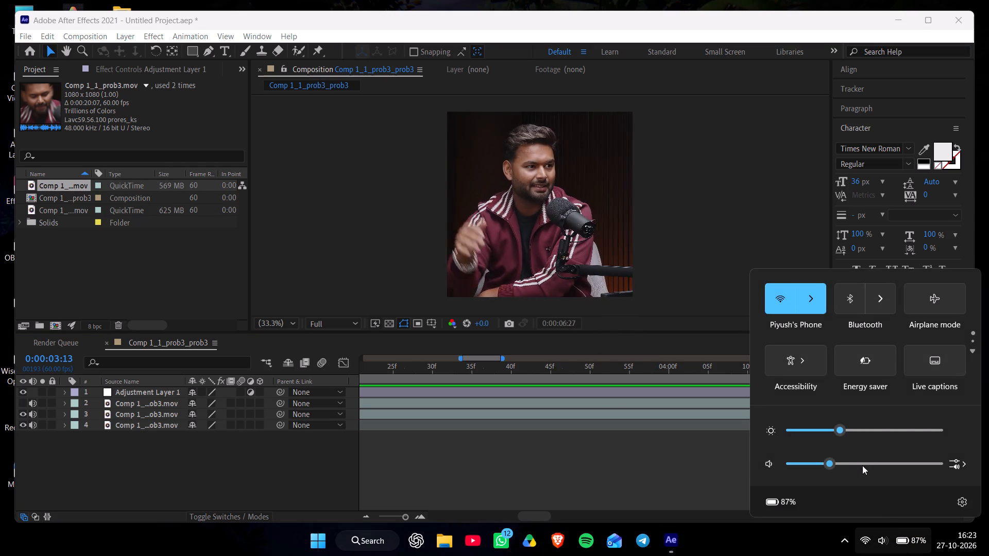
left_click_drag(863, 465, 915, 473)
Open FxSound, switch its output device to Speakers (Realtek(R) Audio), and close its window.
left_click(365, 530)
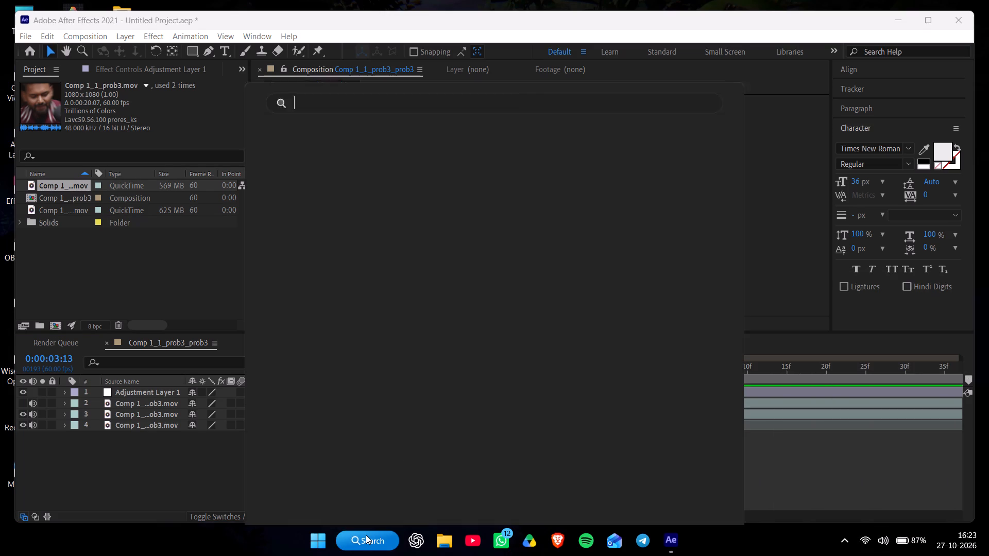
left_click(366, 535)
left_click(370, 533)
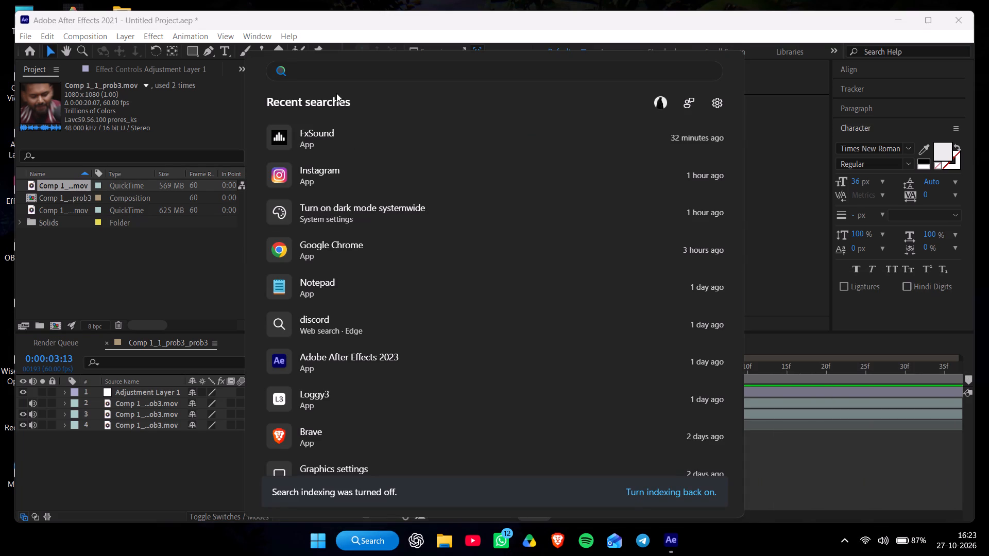
left_click(333, 129)
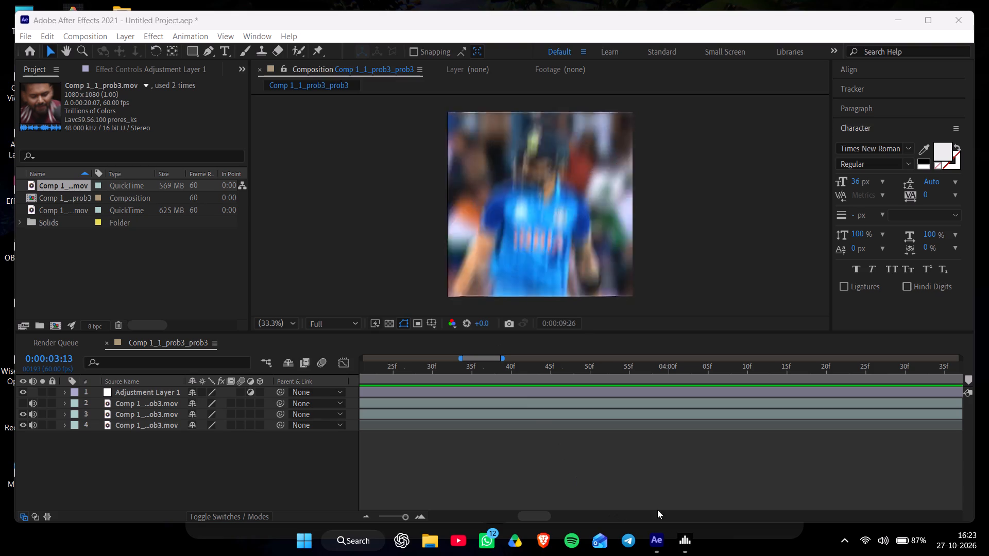
left_click(677, 536)
left_click(692, 143)
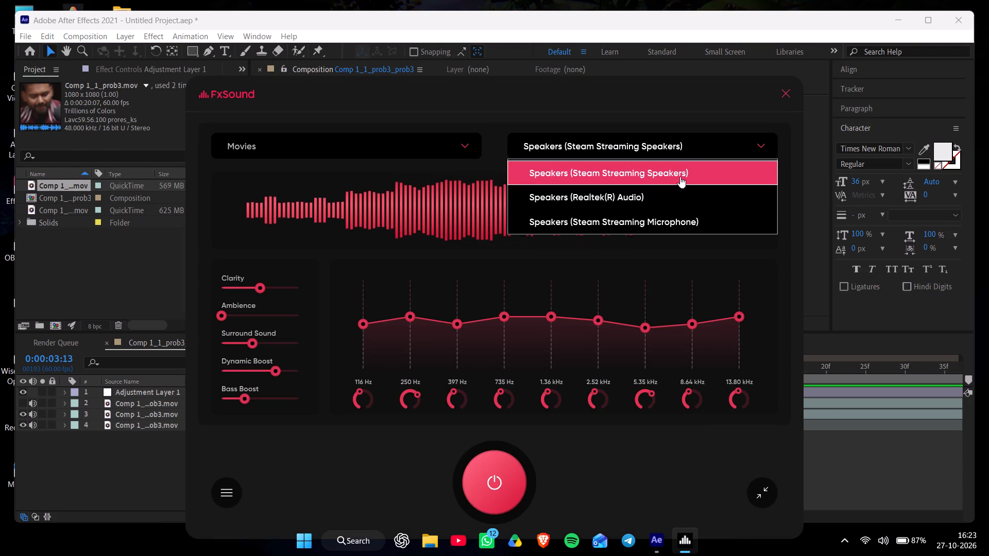
left_click(665, 202)
left_click(785, 95)
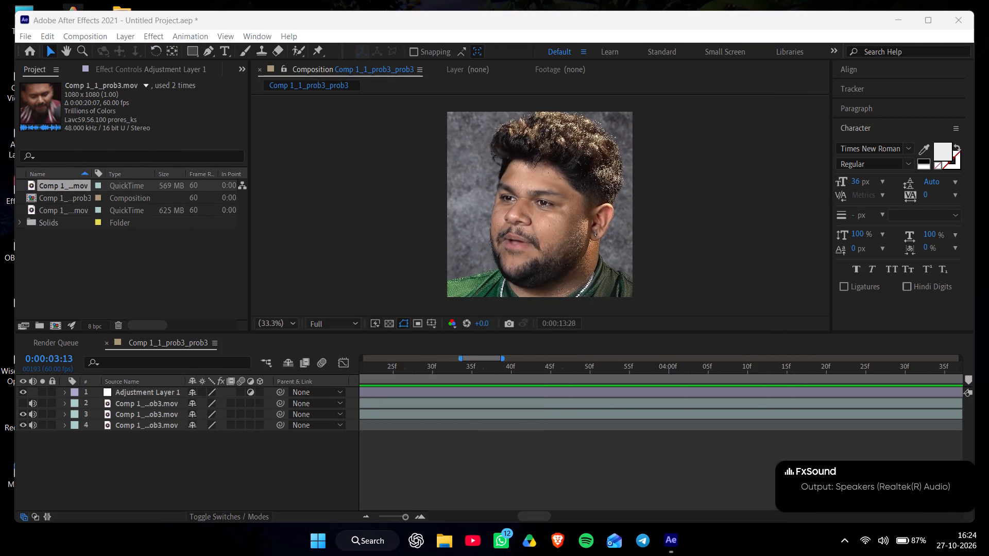
Fit the whole composition in the timeline and preview the combined edit from 0:00:00:00.
double_click(367, 514)
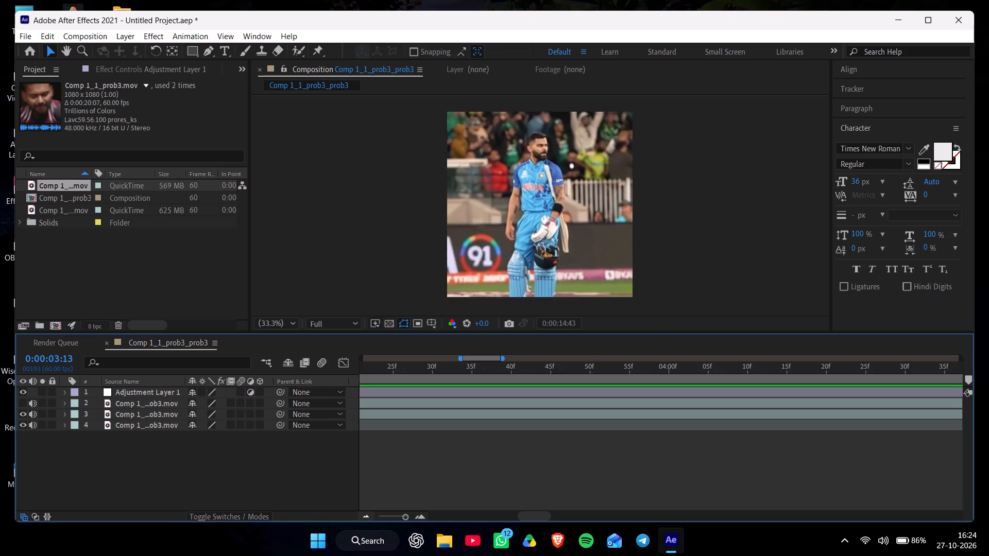
left_click(367, 514)
double_click(367, 514)
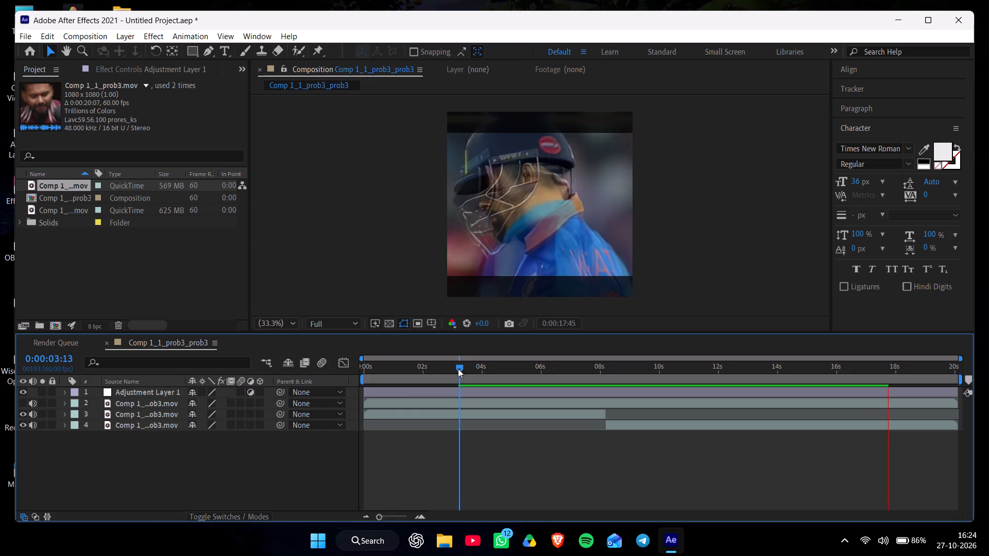
left_click_drag(458, 369, 382, 379)
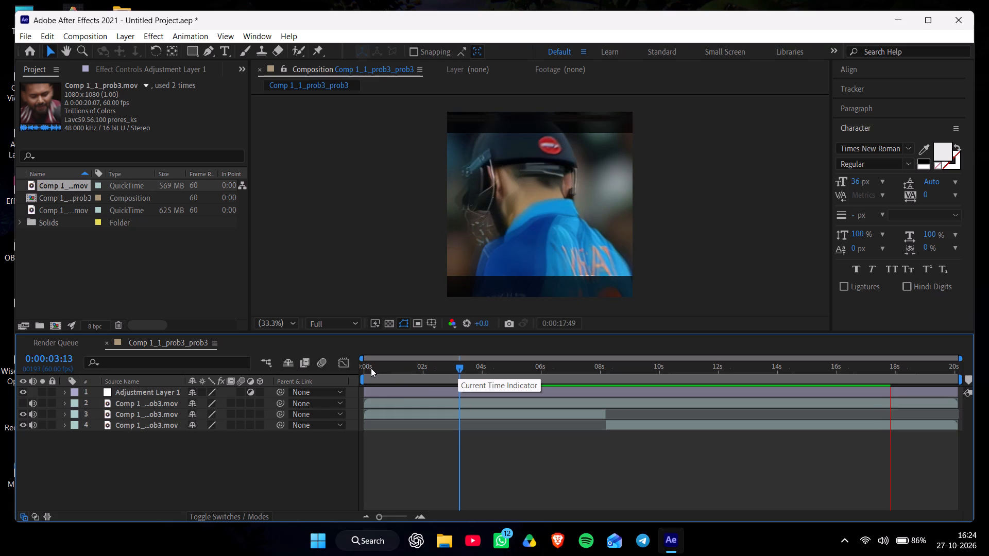
left_click(371, 368)
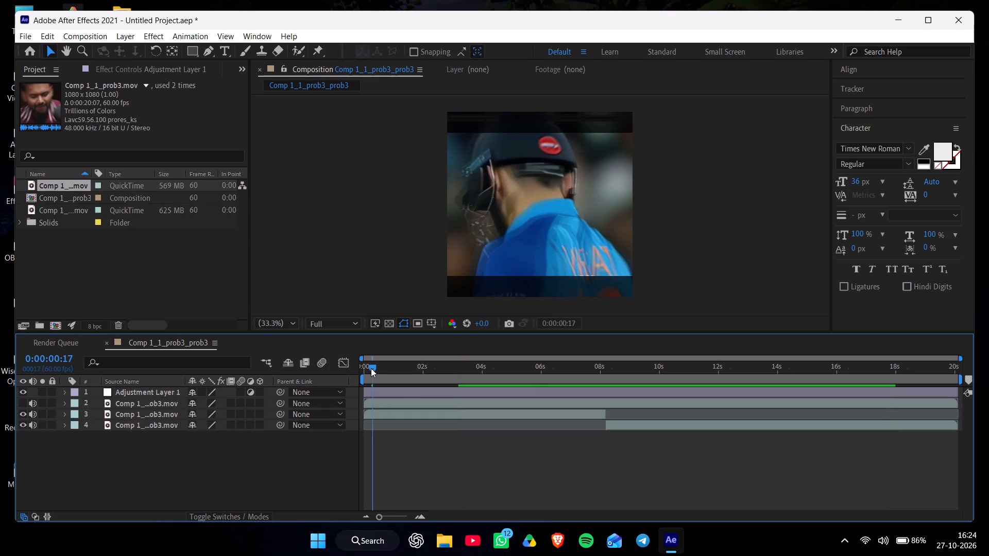
left_click_drag(371, 368, 353, 374)
key("space")
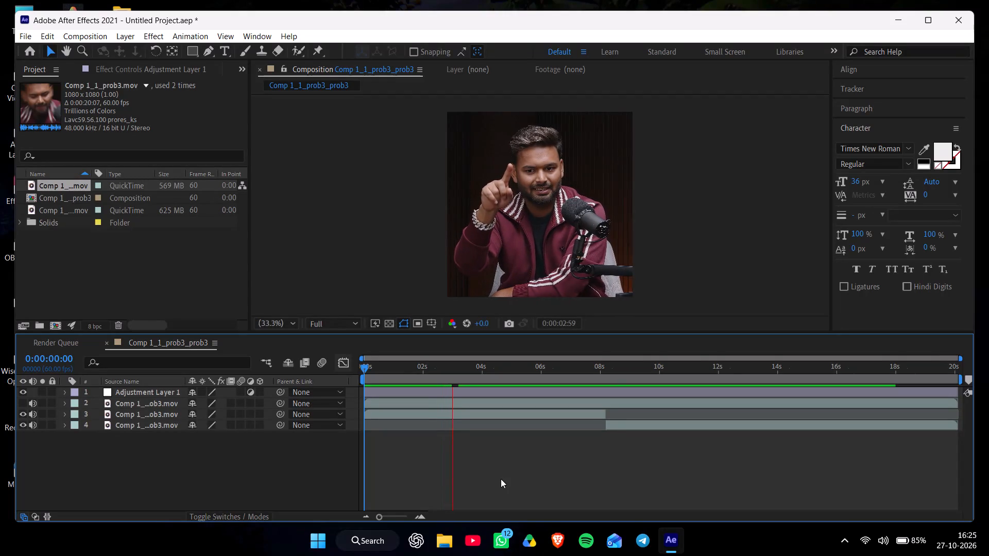
left_click(365, 368)
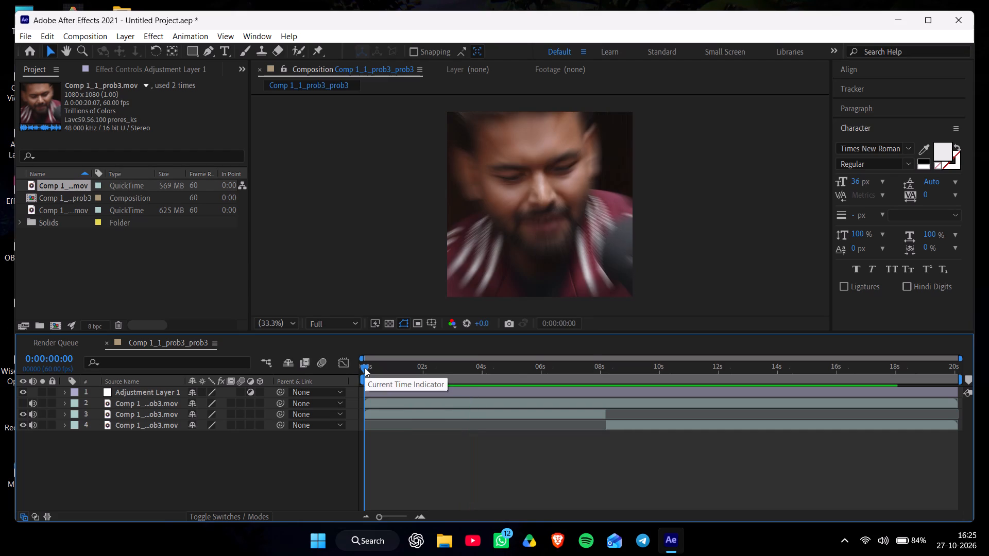
key("space")
key("space")
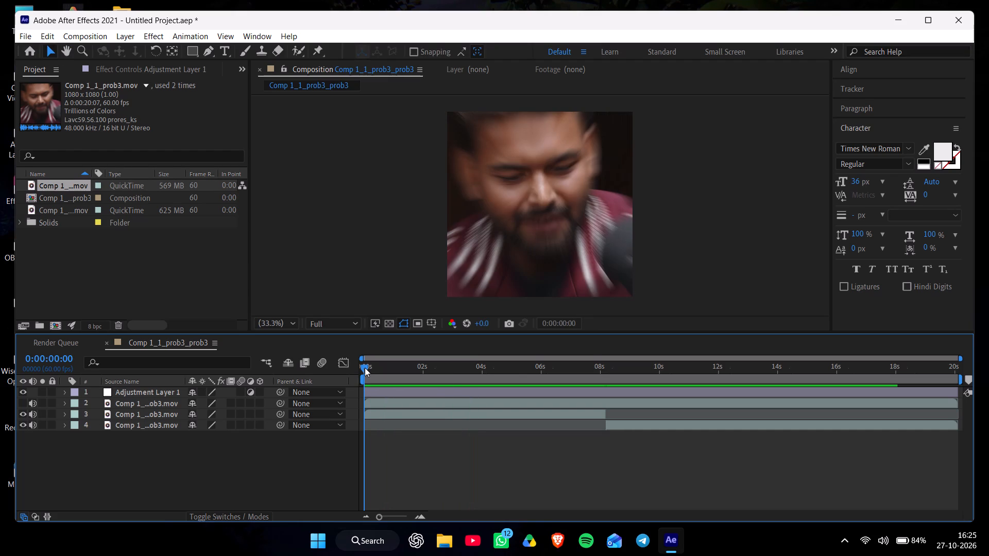
key("space")
key("space")
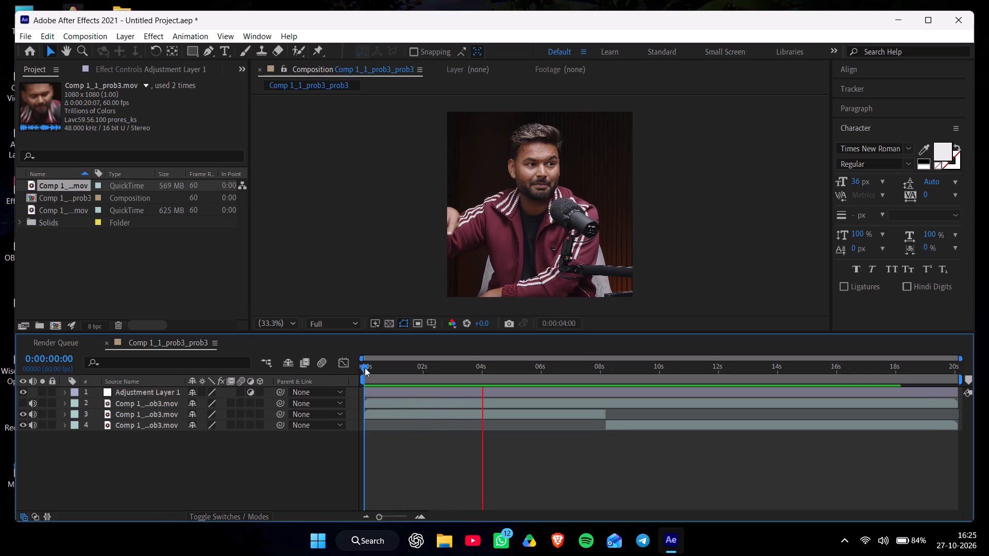
left_click(363, 367)
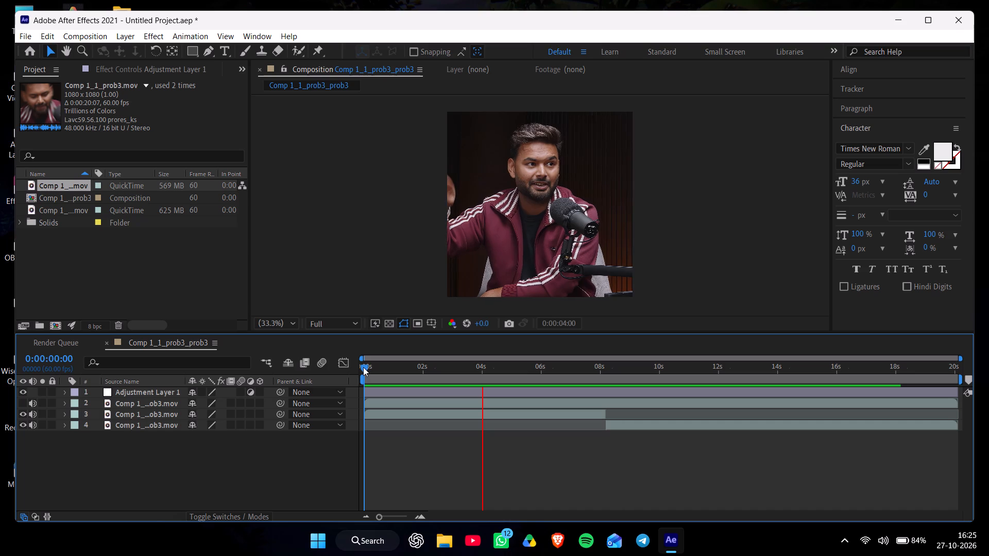
Return to 0:00:00:00 and replay the combined edit to check the join between the two clips.
left_click(363, 367)
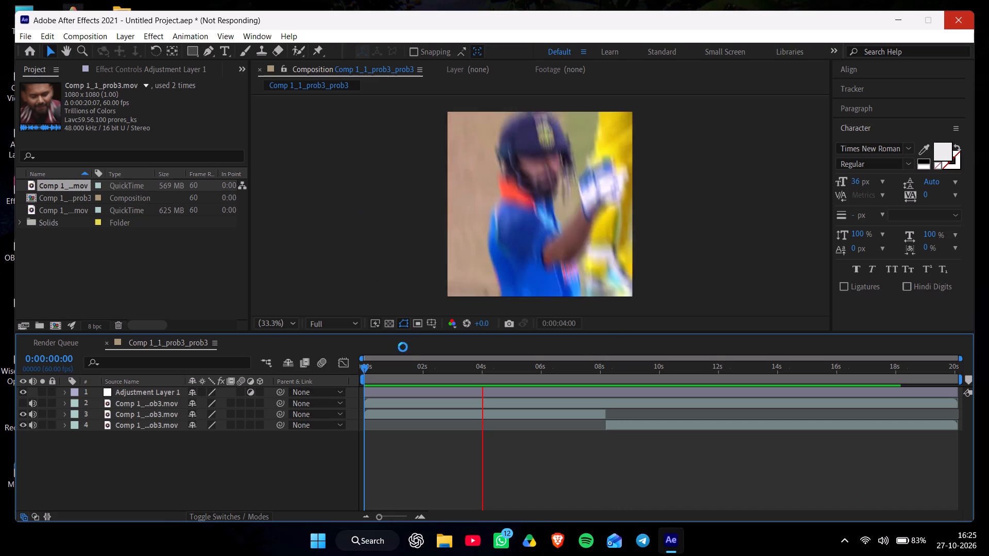
left_click(365, 368)
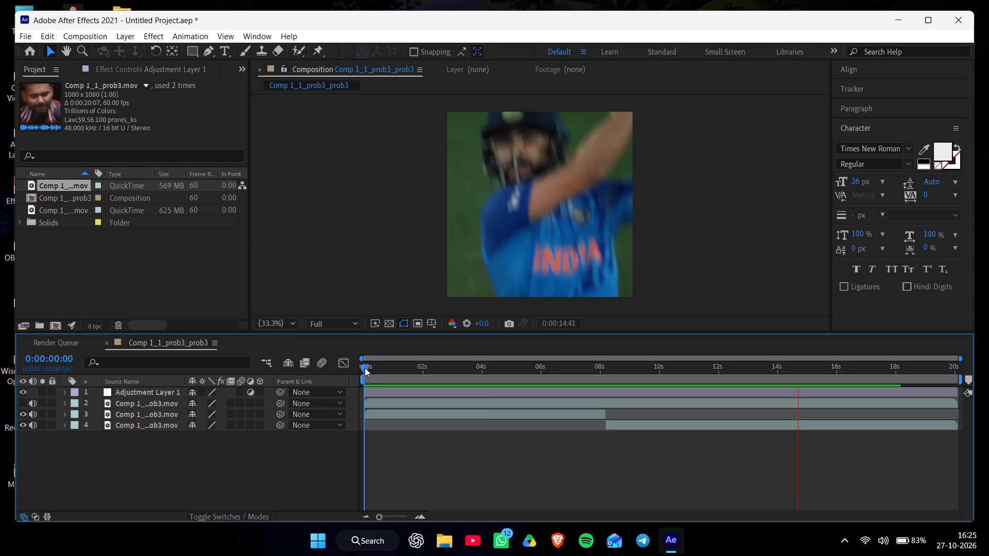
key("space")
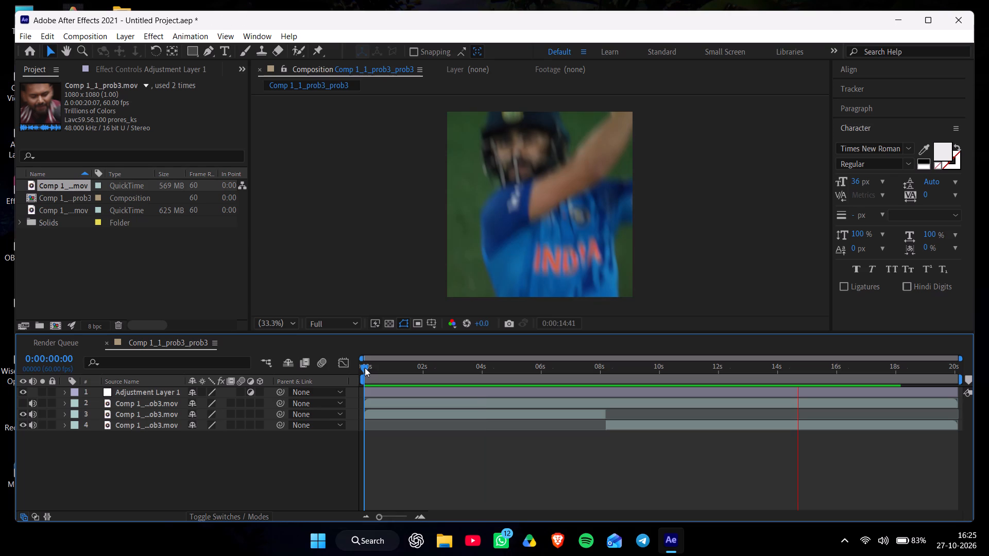
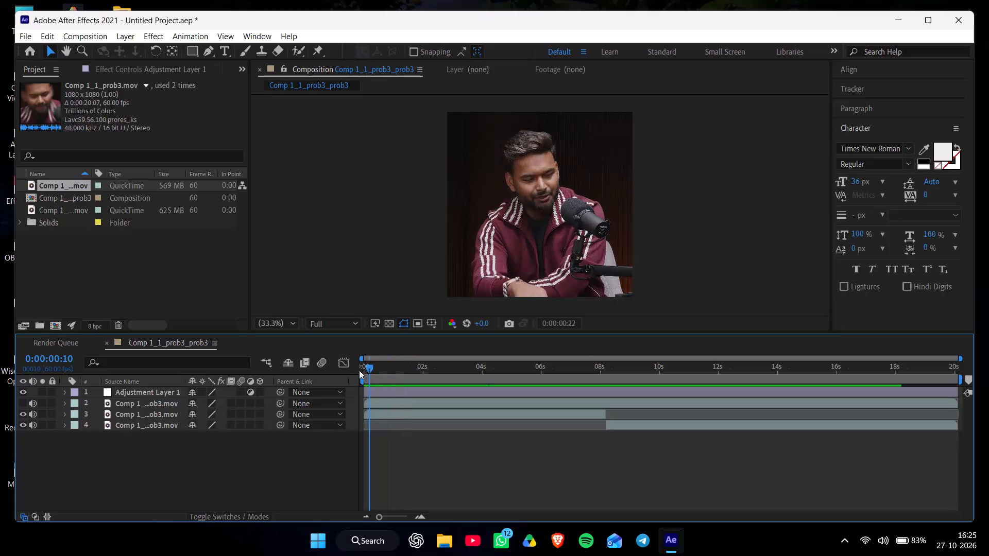
Stop the preview of the combined edit, with the playhead back at 0:00:00:00.
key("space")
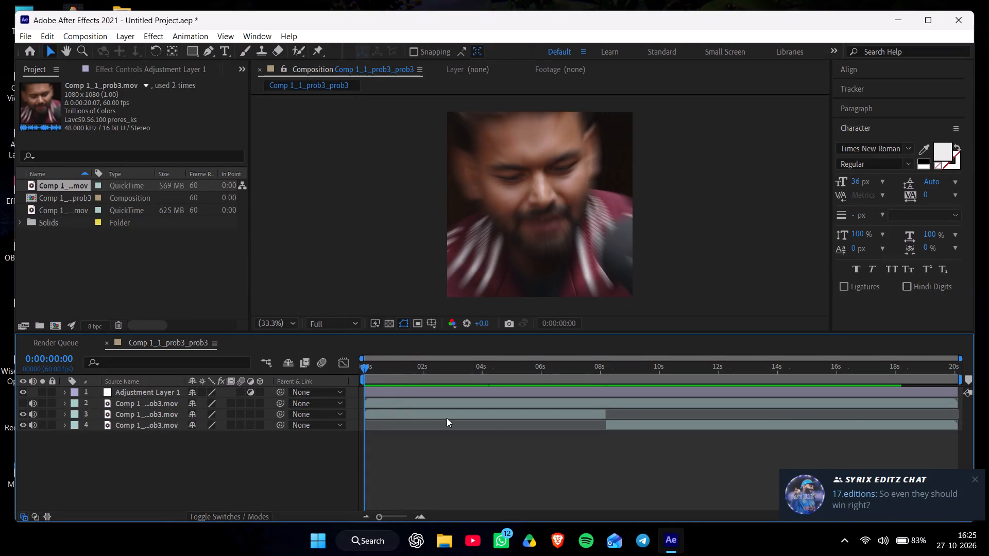
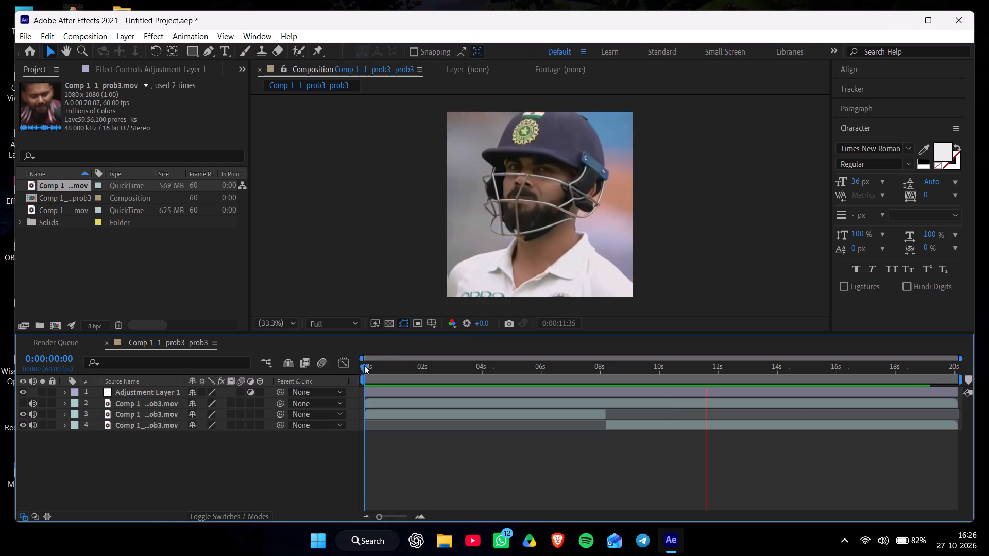
Preview the combined edit again from 0:00:00:00 to check the joined clips and their sound.
left_click(891, 543)
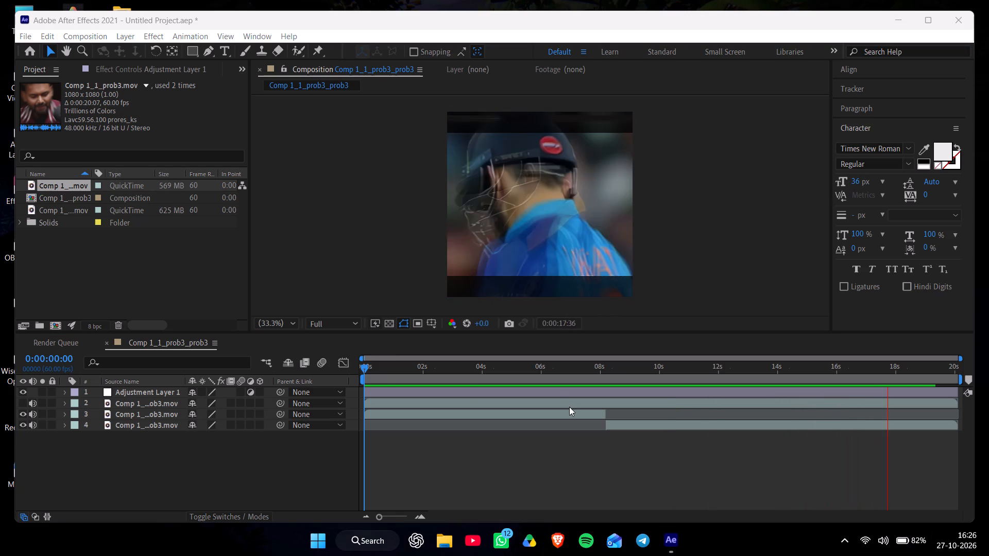
left_click(363, 366)
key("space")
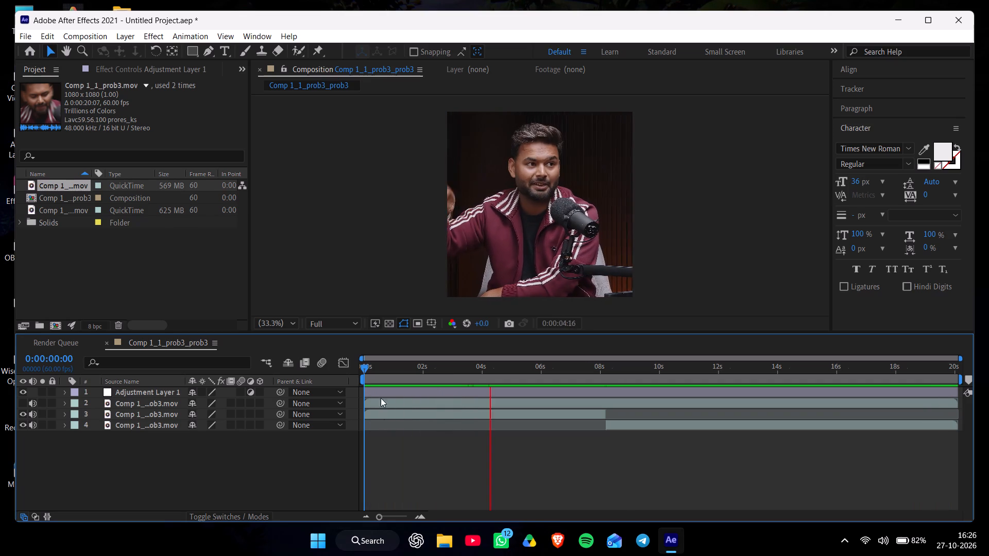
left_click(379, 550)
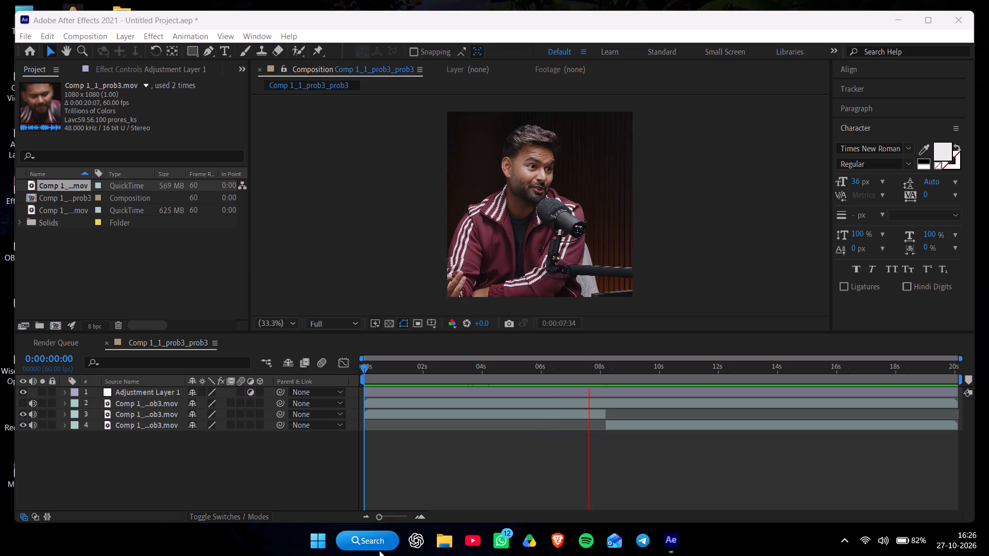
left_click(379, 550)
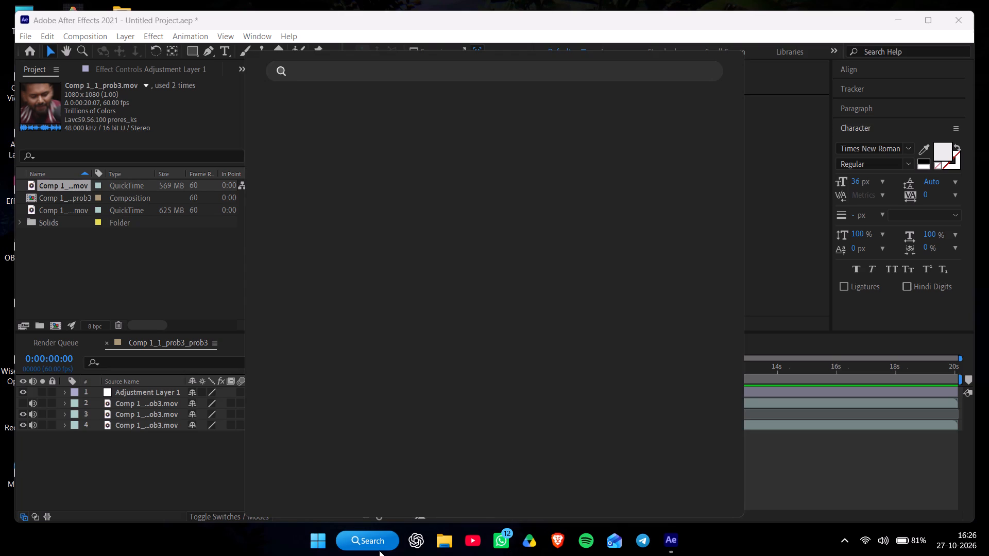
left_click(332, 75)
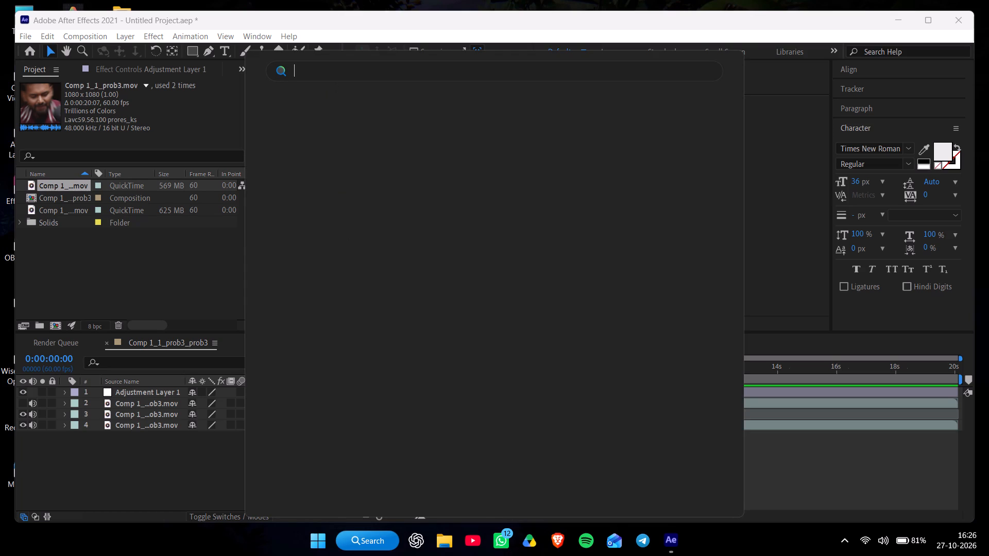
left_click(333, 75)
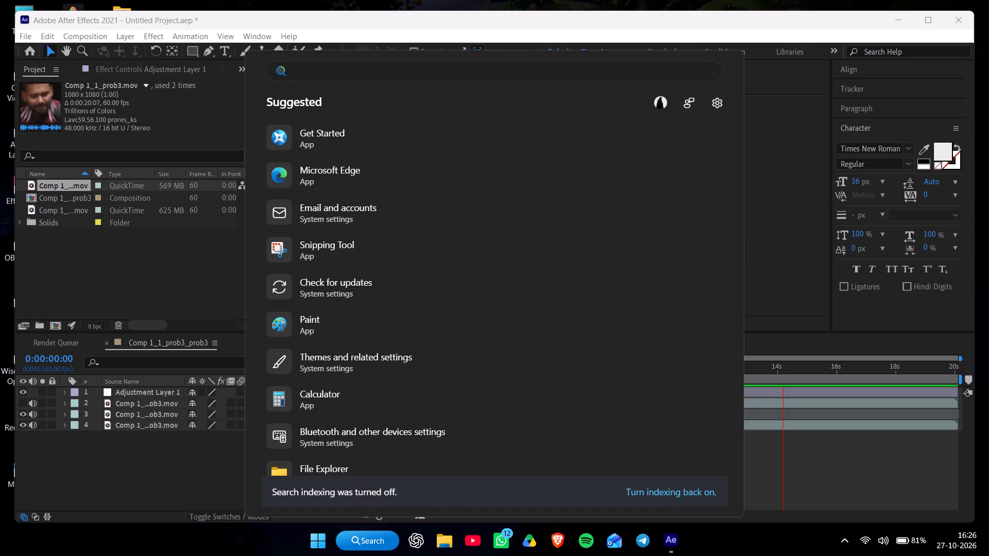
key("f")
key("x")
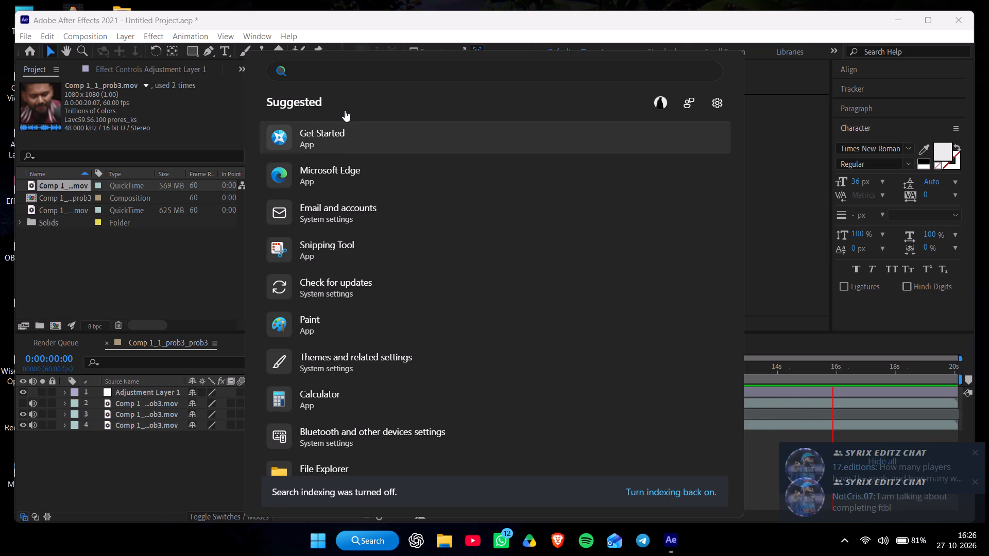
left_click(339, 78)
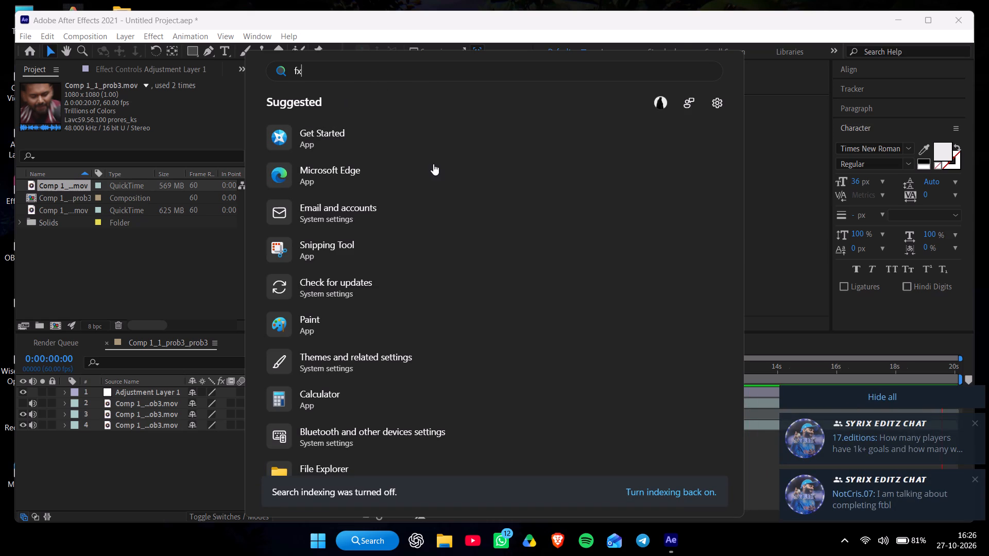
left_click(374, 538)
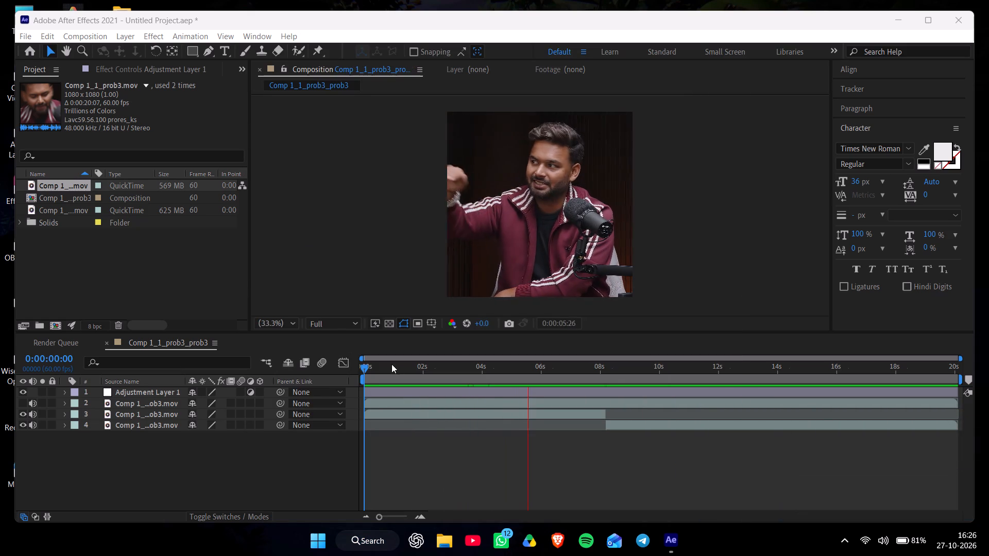
Return to the start of the composition and mute the audio of all three video layers below the adjustment layer.
left_click_drag(364, 364, 358, 366)
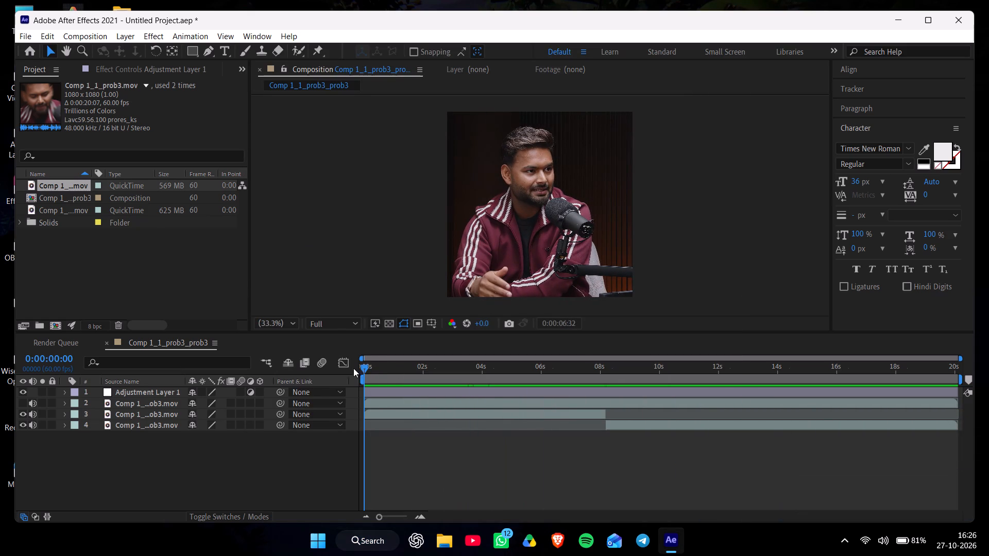
left_click_drag(32, 403, 33, 422)
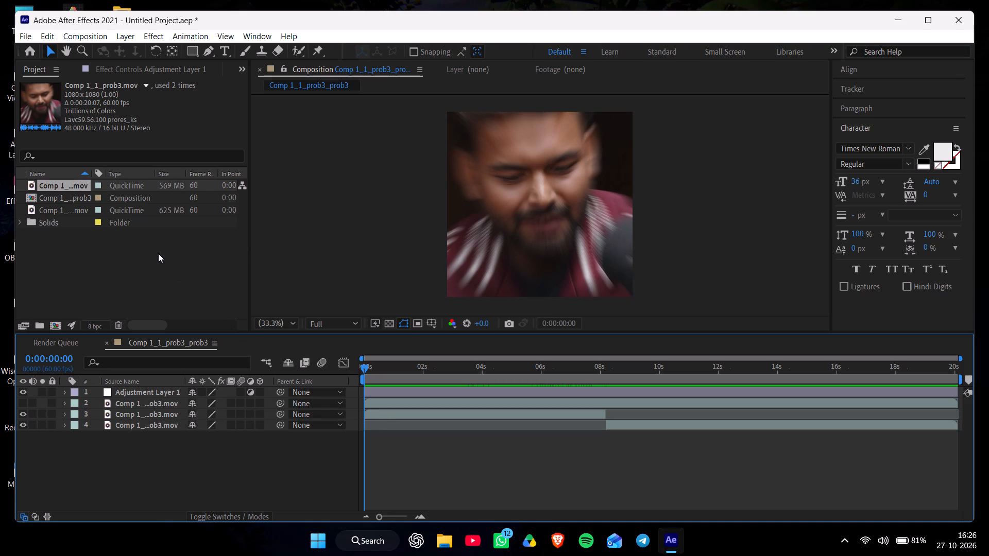
Import the 123 AVI video from the Work (B:) drive into the project as footage.
left_click(157, 252)
key("ctrl+v")
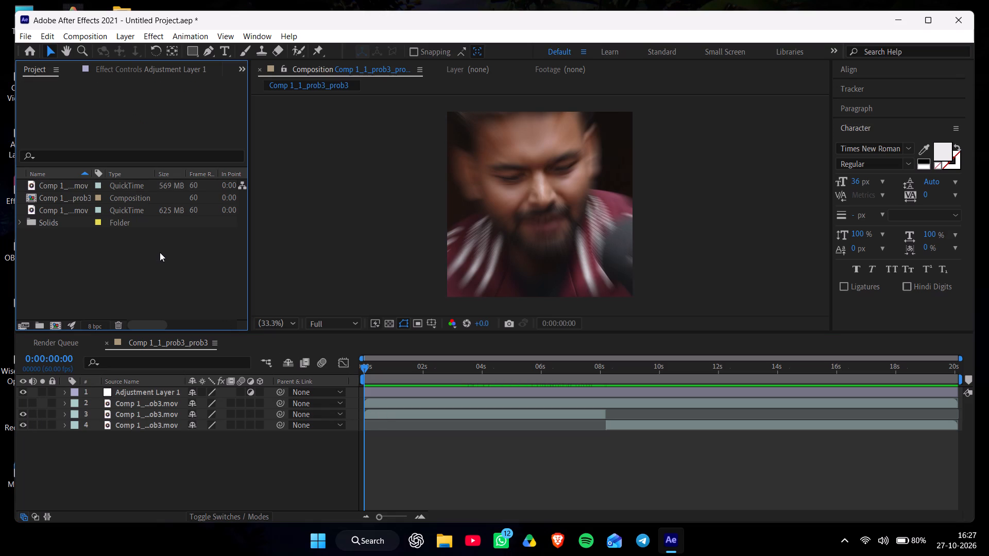
key("ctrl+i")
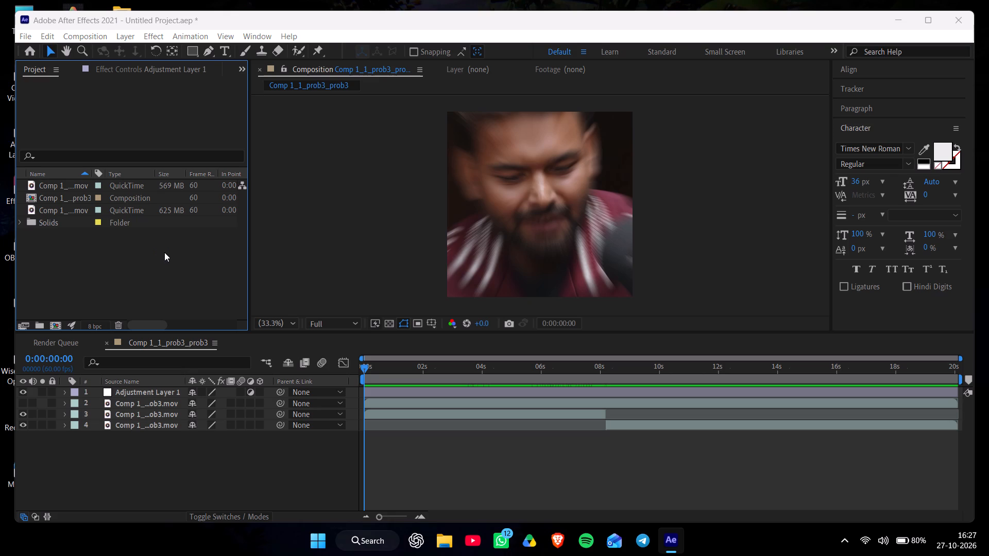
left_click(195, 263)
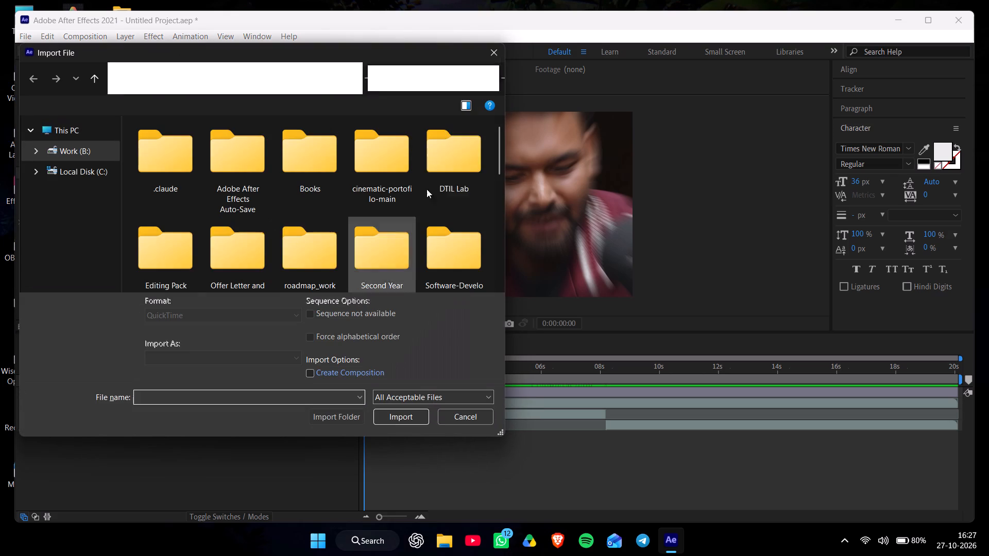
left_click_drag(501, 148, 498, 185)
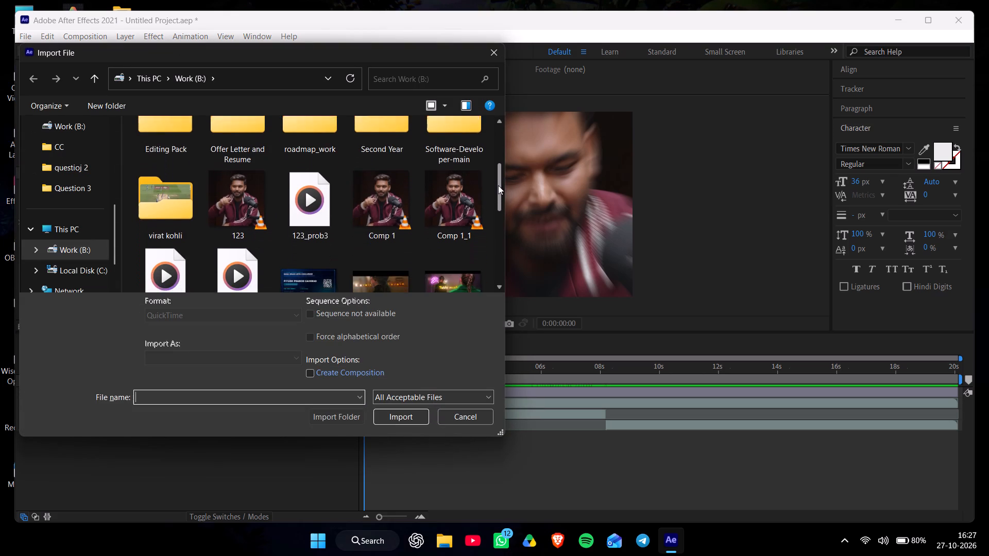
left_click_drag(498, 185, 499, 190)
left_click(247, 186)
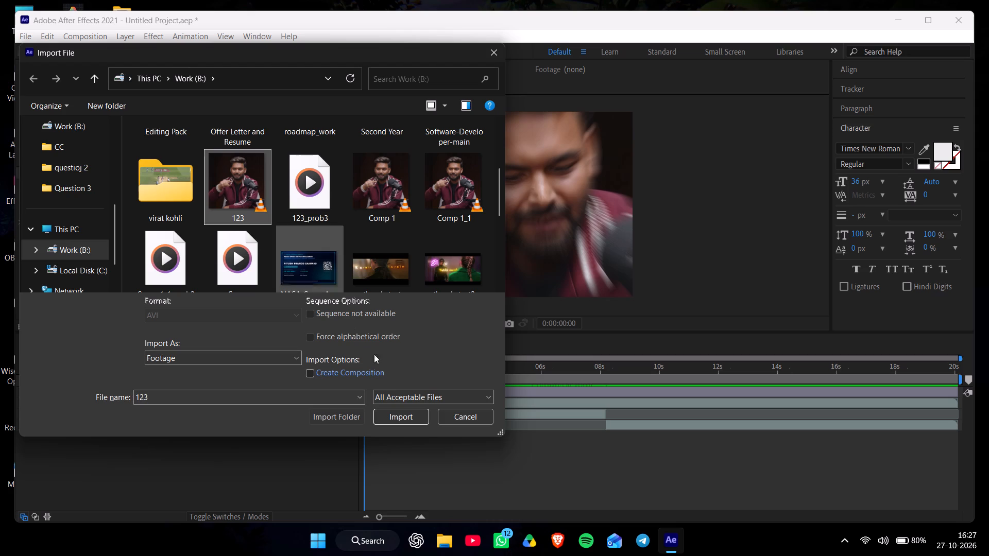
Complete the import of the selected 123 AVI video into the project as footage, without creating a composition.
left_click(414, 422)
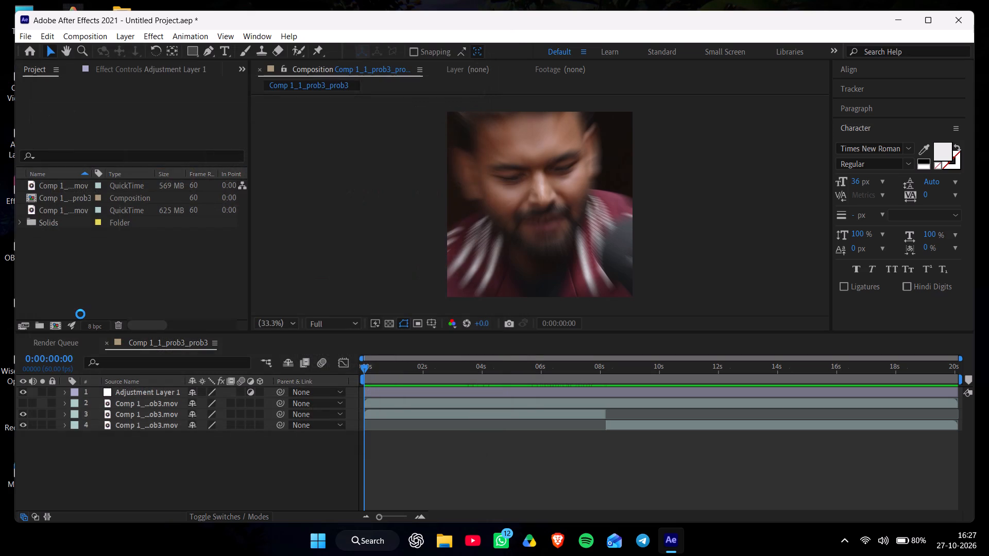
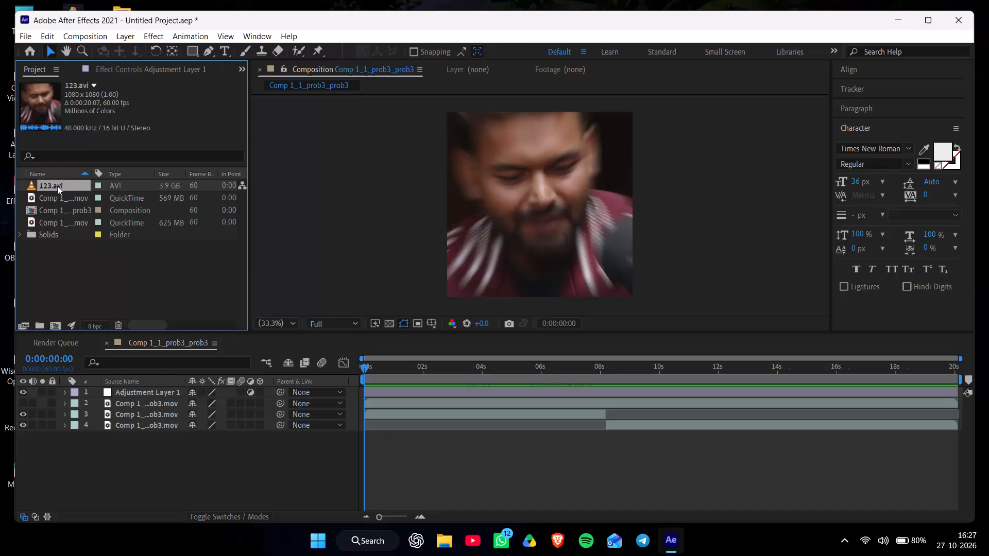
Add 123.avi to the composition as the top layer, above the adjustment layer, and hide its video while keeping its audio on.
left_click_drag(57, 186, 80, 384)
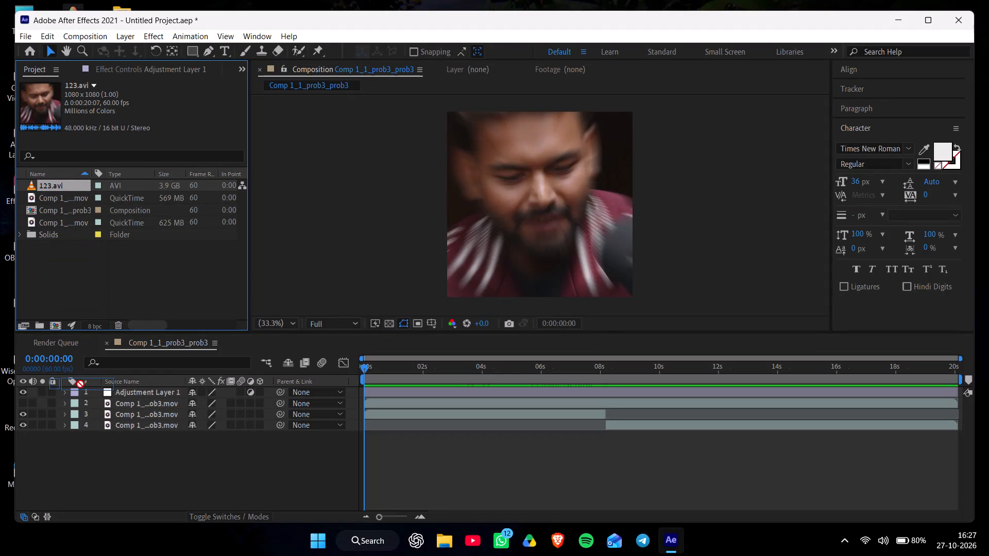
left_click_drag(80, 384, 82, 390)
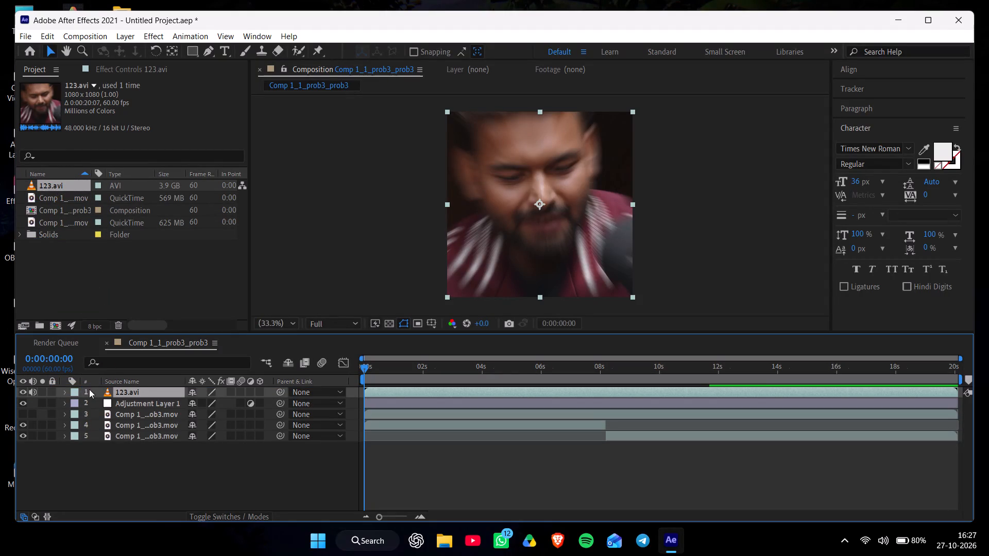
left_click(22, 394)
Preview the combined edit with the 123.avi sound from 0:00:00:00.
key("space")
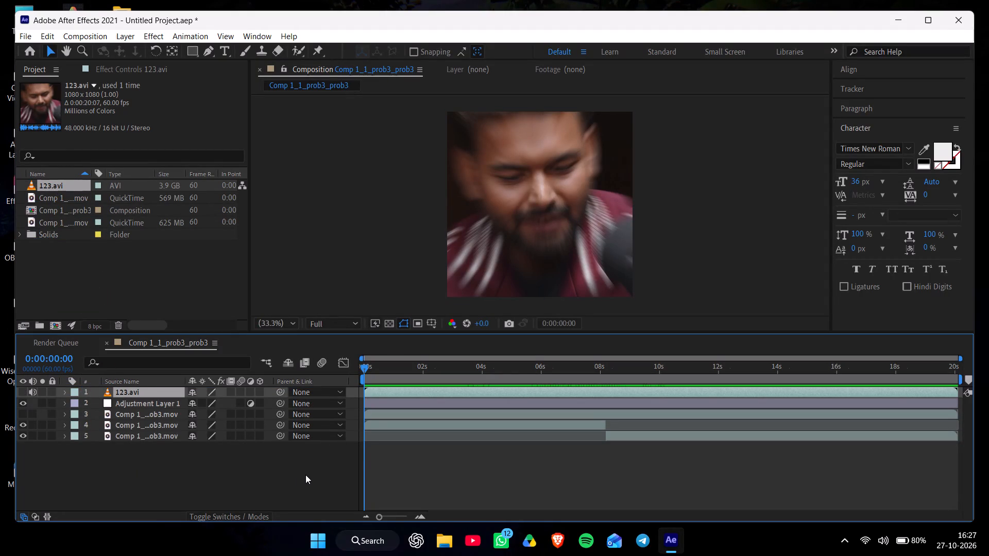
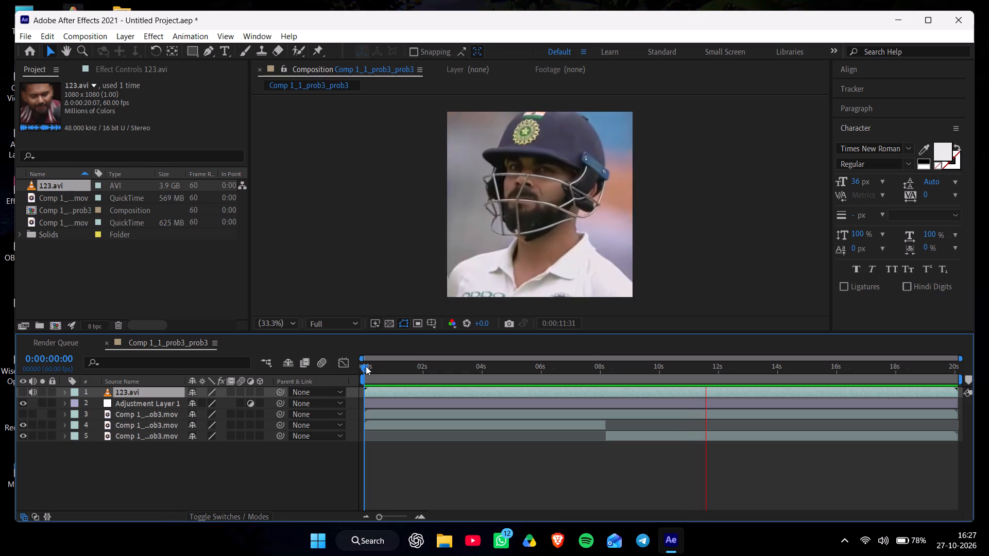
Start applying an animation preset to Adjustment Layer 1, opening the preset file selection in the new cc folder.
left_click(385, 402)
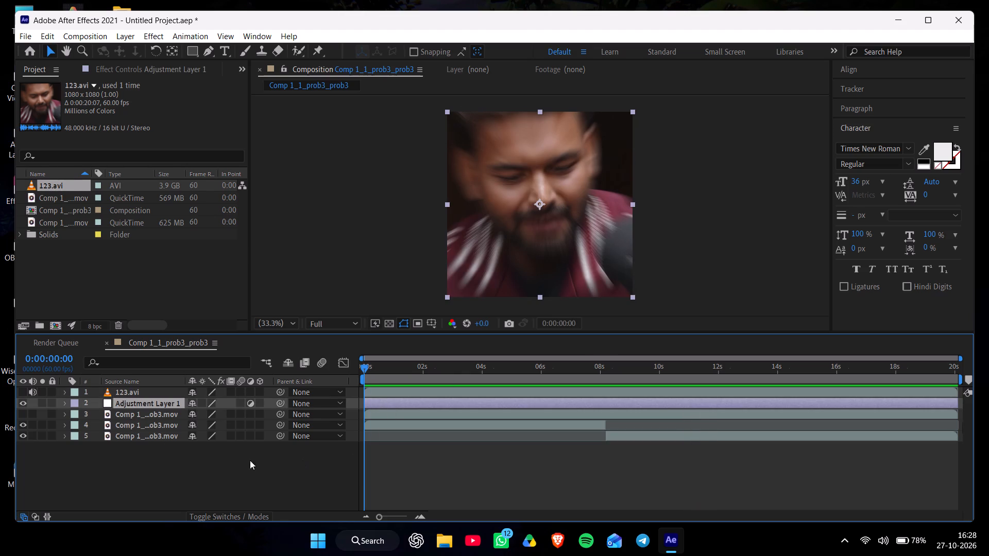
left_click(186, 36)
left_click(205, 65)
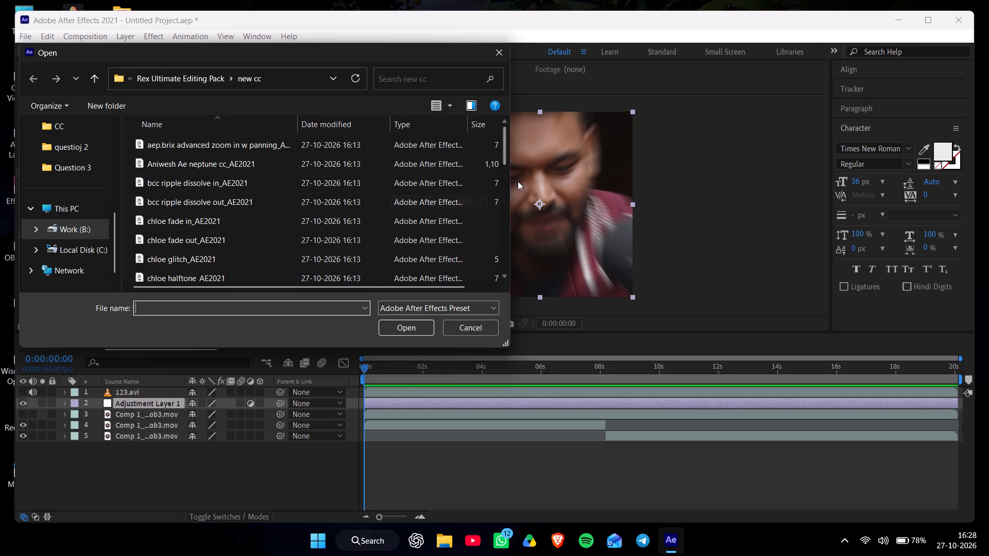
Apply the Syco vibe cc_AE2021 animation preset from the new cc folder to the adjustment layer.
left_click_drag(504, 152, 512, 283)
left_click(156, 260)
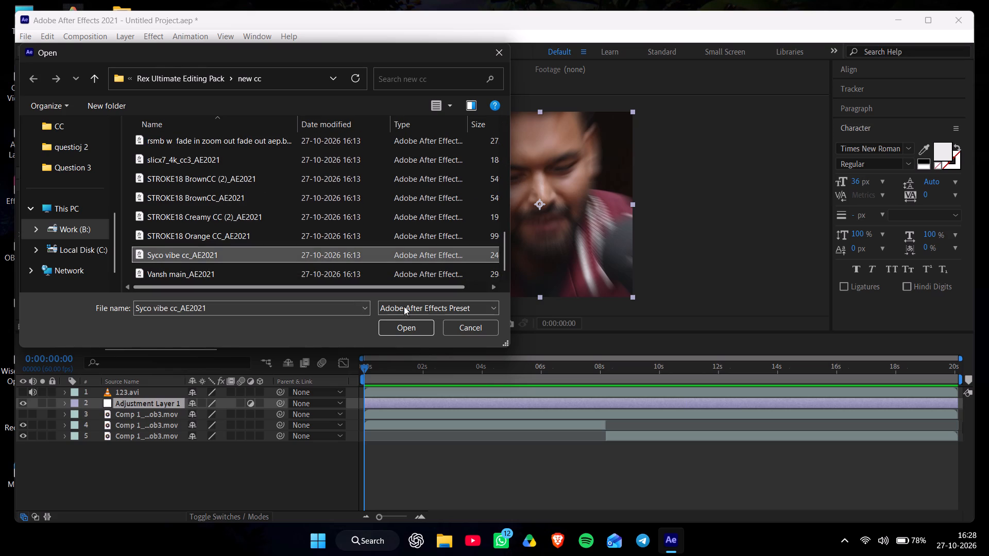
left_click(432, 326)
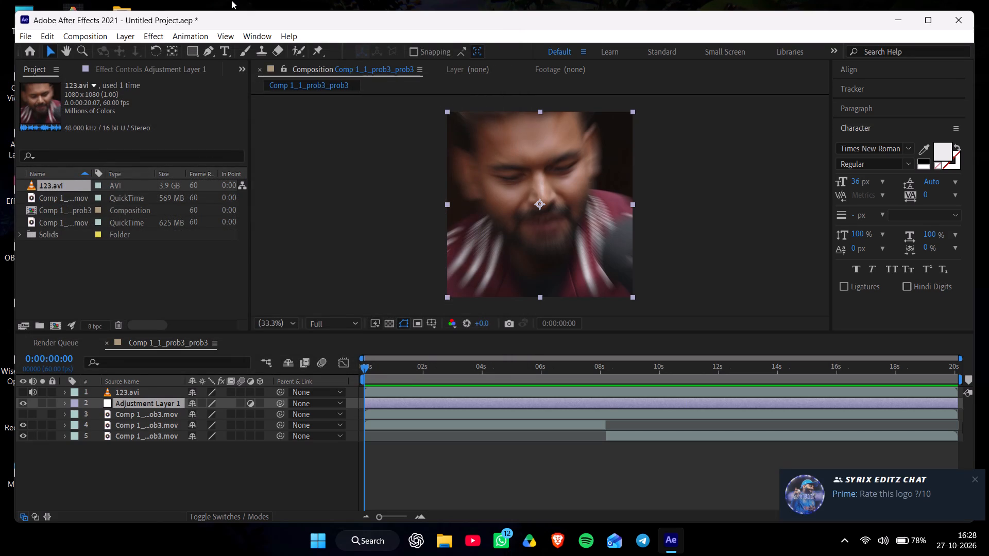
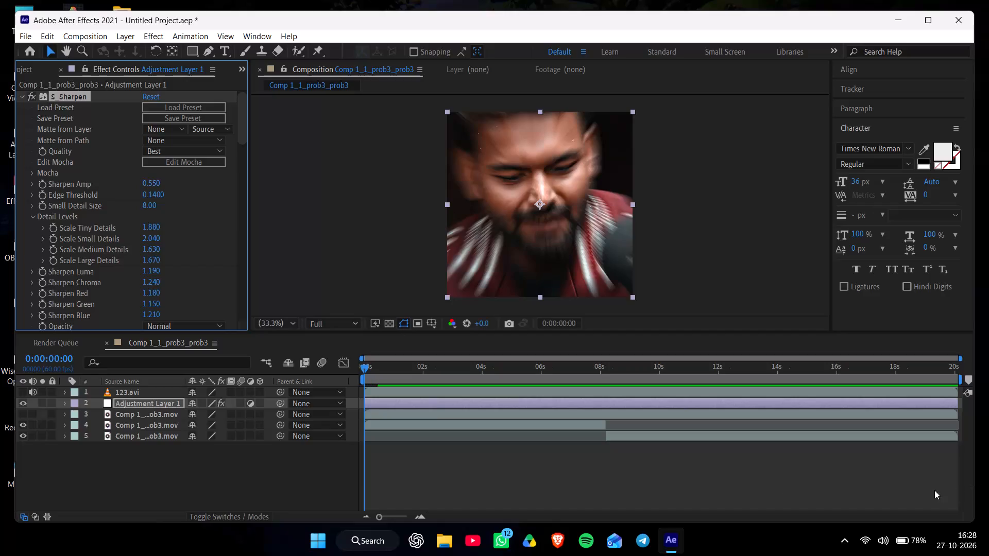
Review how the applied color preset looks on frames throughout the edit, from the start to about 16 seconds.
key("space")
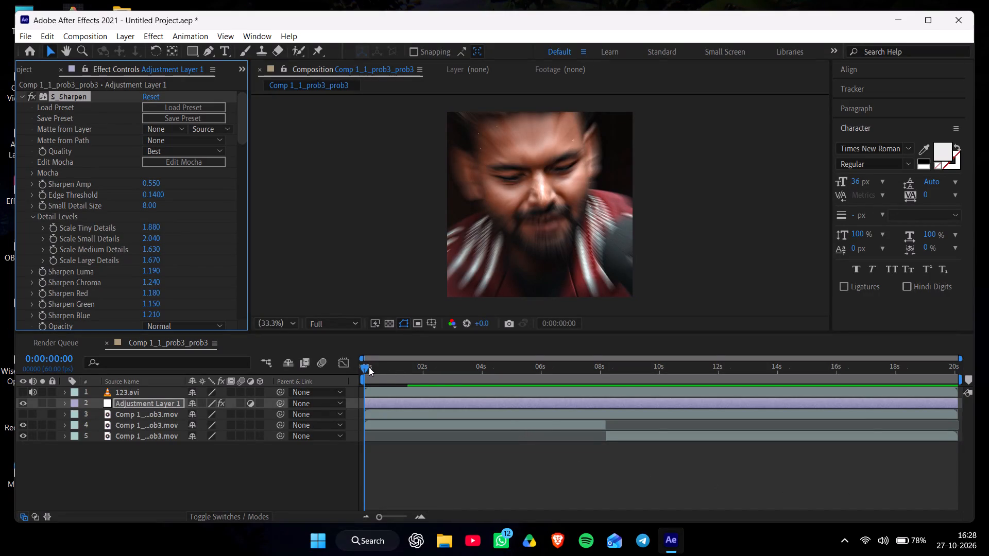
left_click_drag(363, 369, 407, 384)
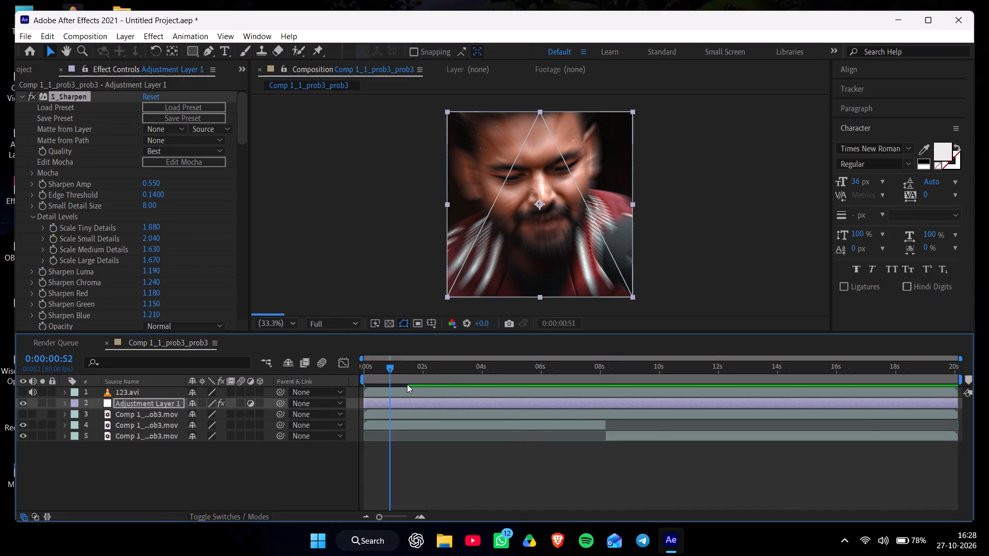
left_click_drag(407, 384, 412, 386)
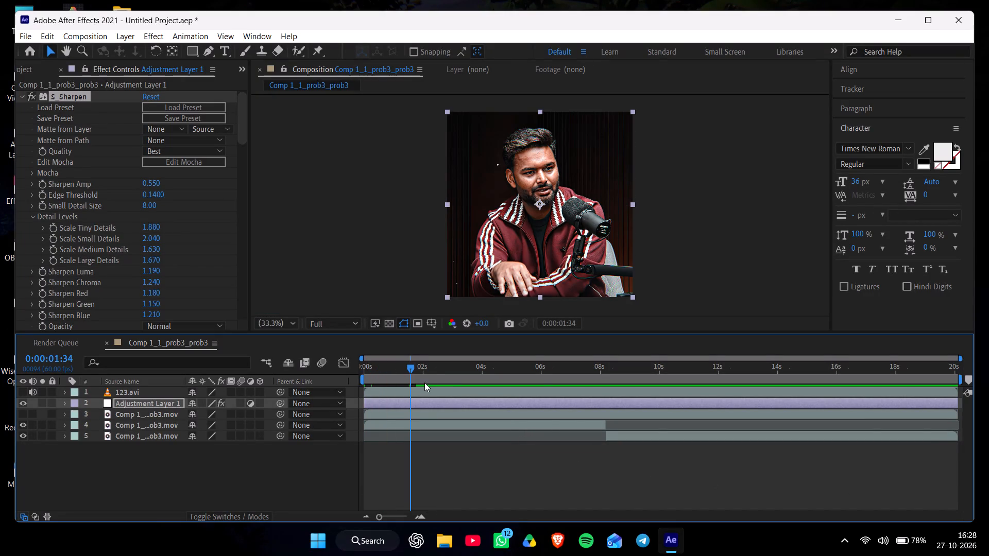
left_click(430, 369)
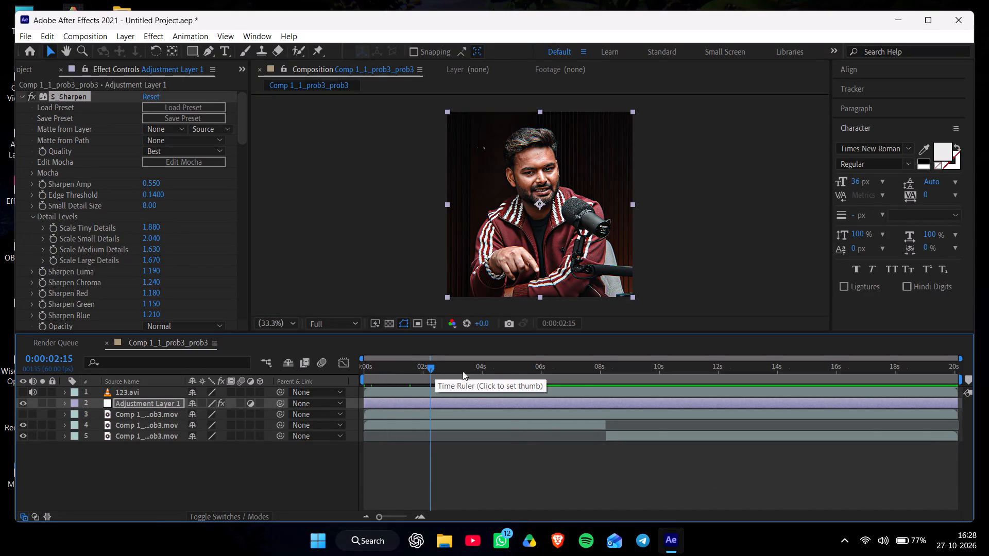
left_click(471, 374)
left_click(528, 366)
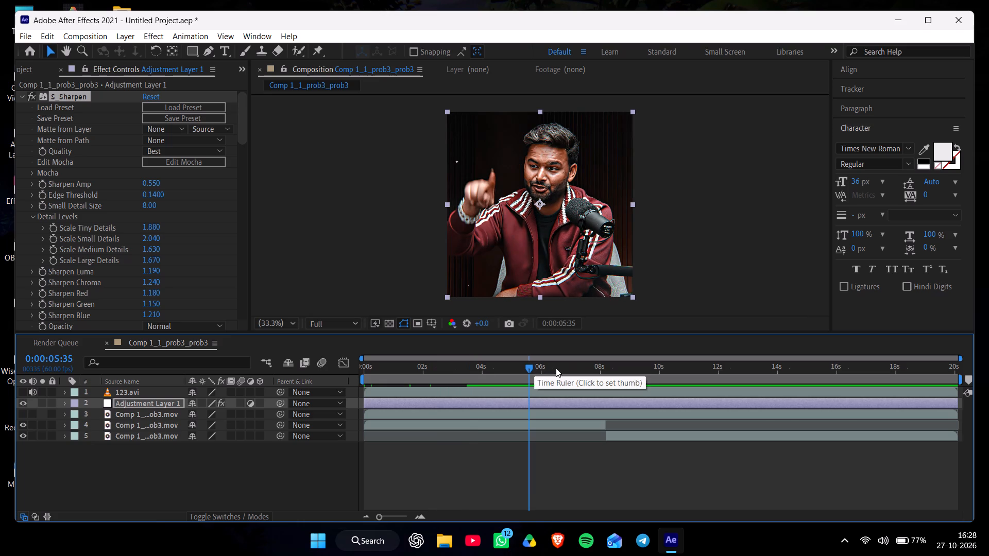
left_click(603, 370)
left_click(624, 371)
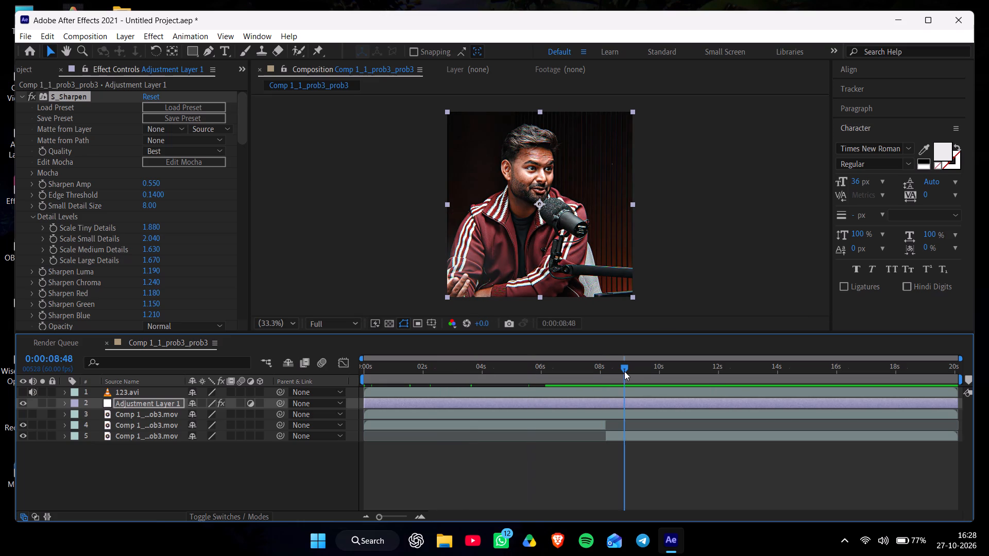
left_click(629, 367)
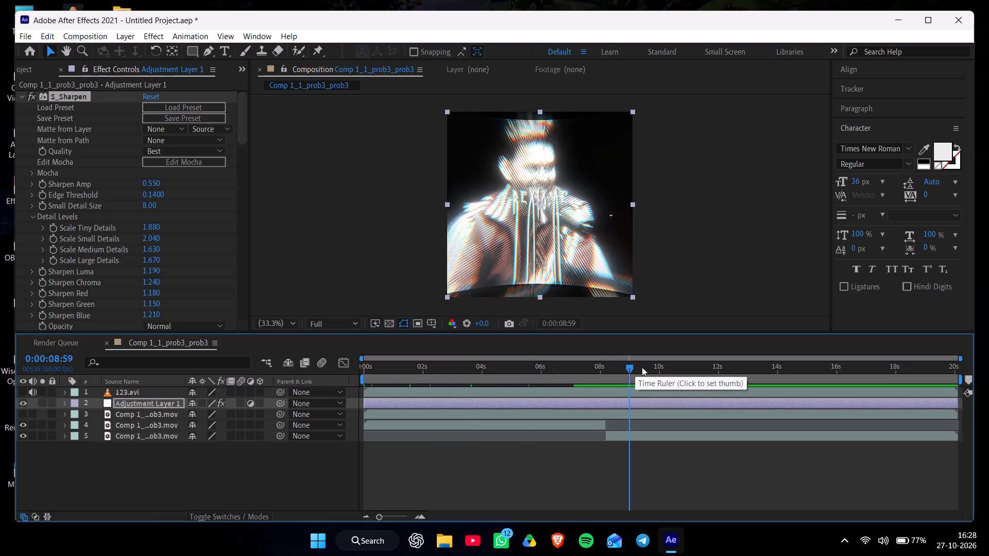
left_click(651, 369)
left_click(664, 370)
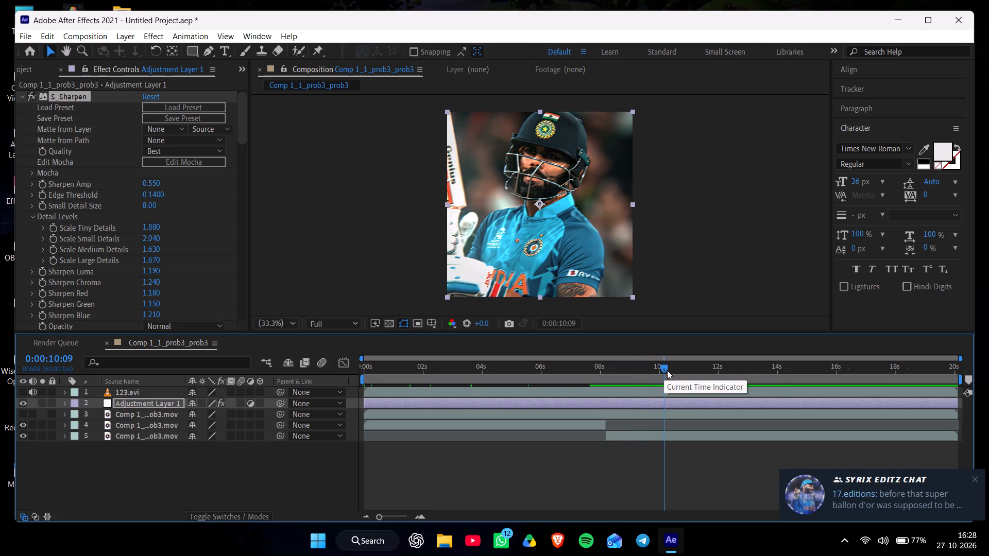
left_click(676, 372)
left_click(696, 373)
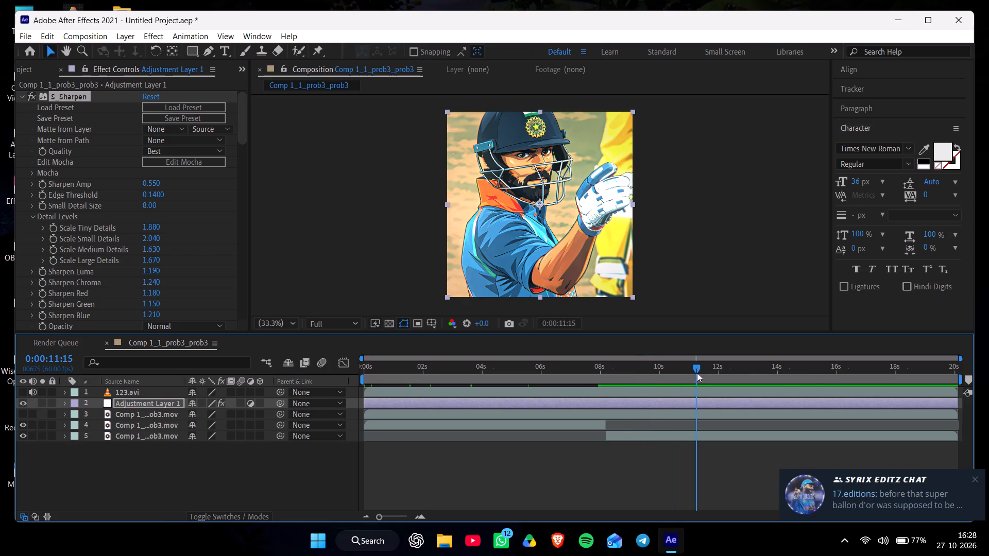
left_click(712, 373)
left_click(732, 374)
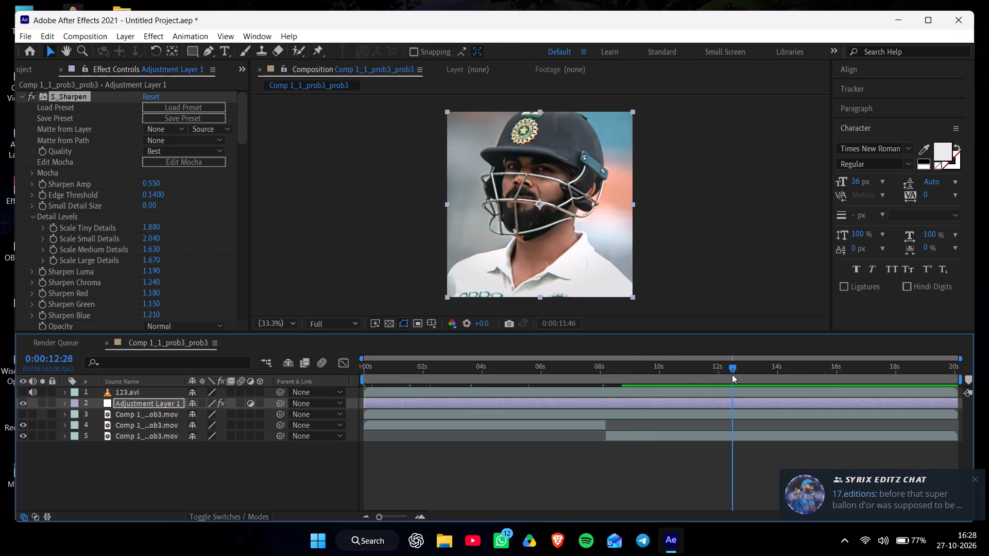
left_click(752, 376)
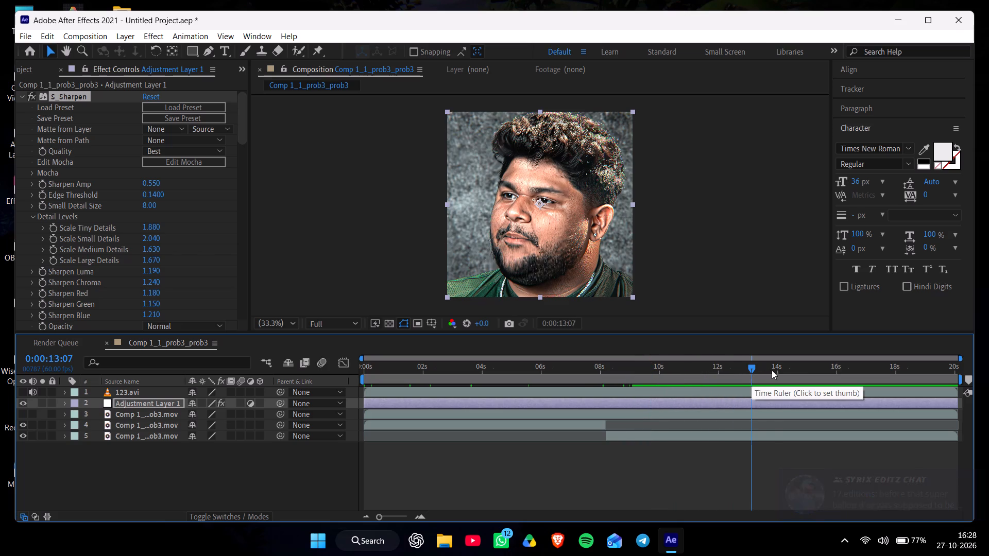
left_click(773, 370)
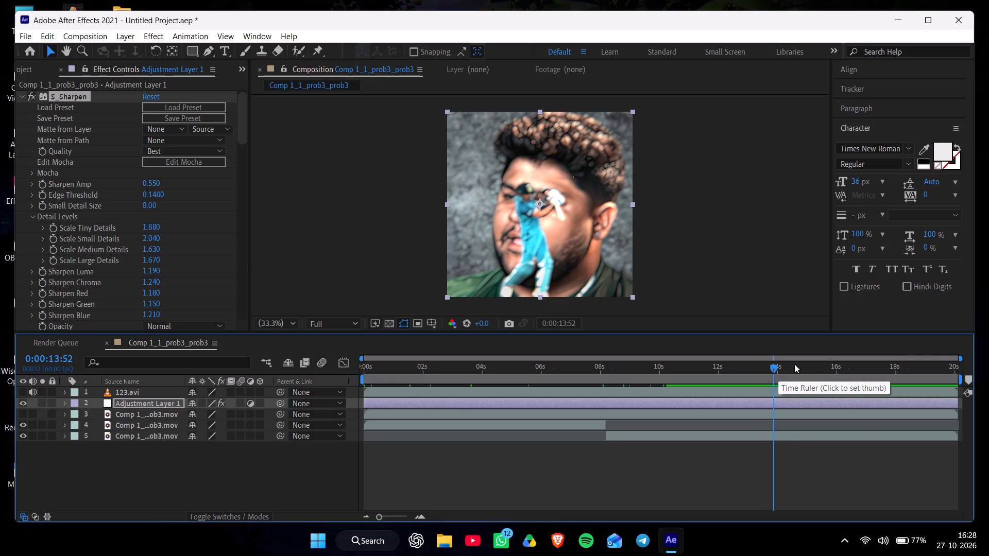
left_click(794, 364)
left_click(824, 365)
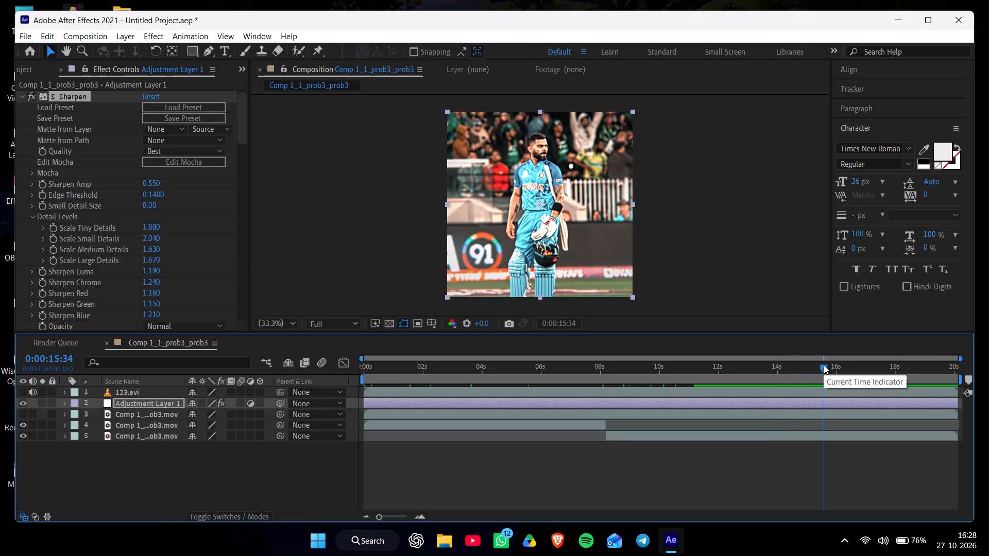
left_click(842, 367)
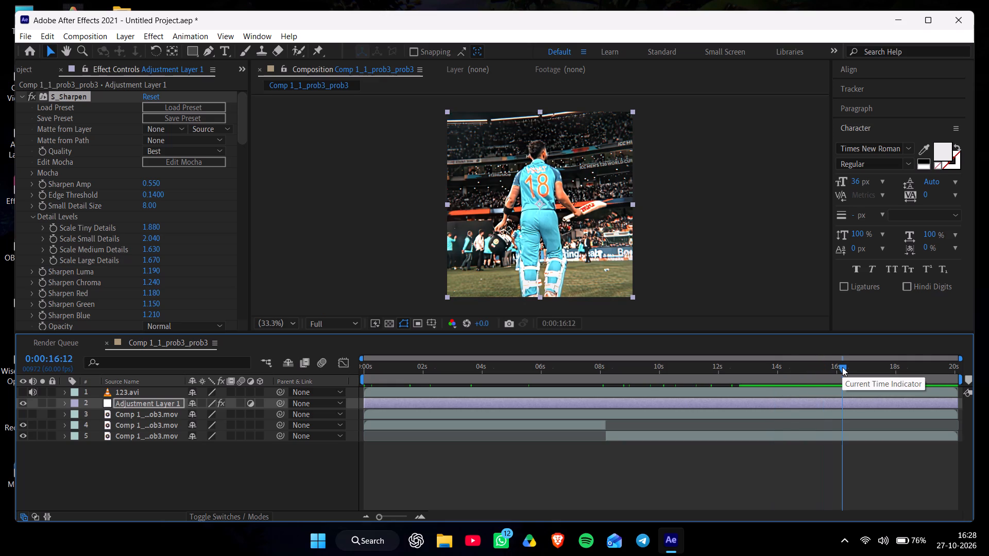
Collapse the adjustment layer's effect settings, compare the image without S_FilmDamage, and disable the BCC Unsharp Mask effect.
left_click(21, 96)
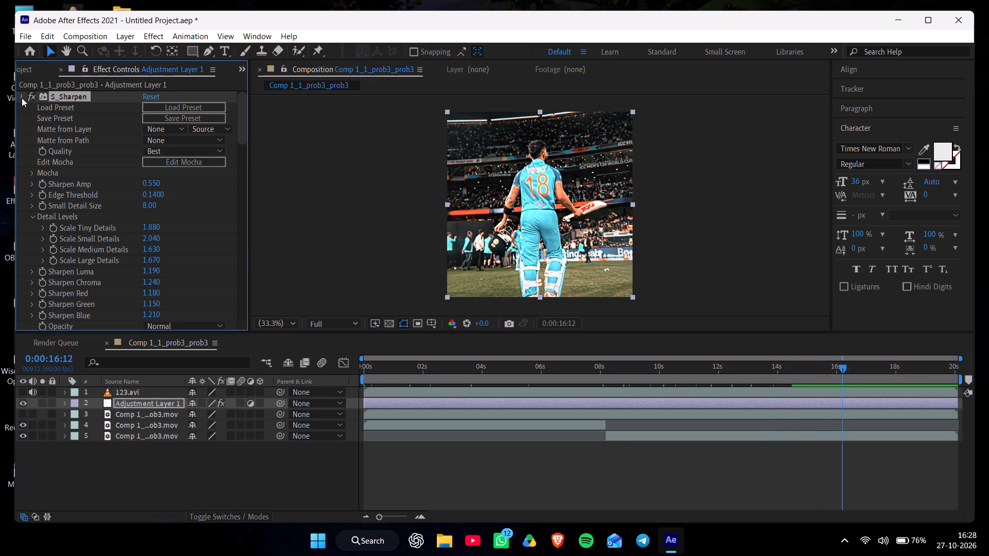
left_click(65, 172)
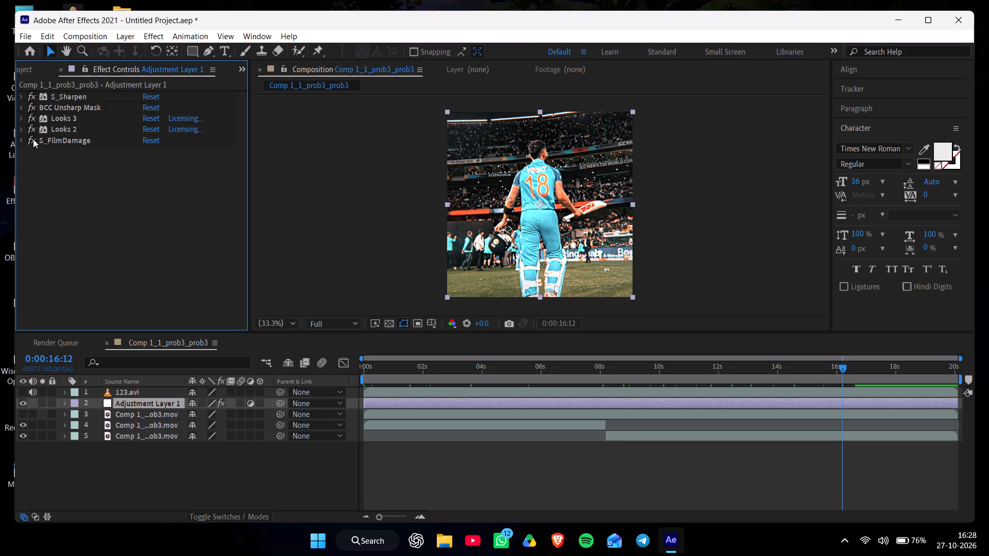
left_click(31, 138)
left_click(32, 138)
left_click(35, 107)
Review the grade without BCC Unsharp Mask on the cricket shots and the podcast clip, at points along the timeline.
left_click(834, 367)
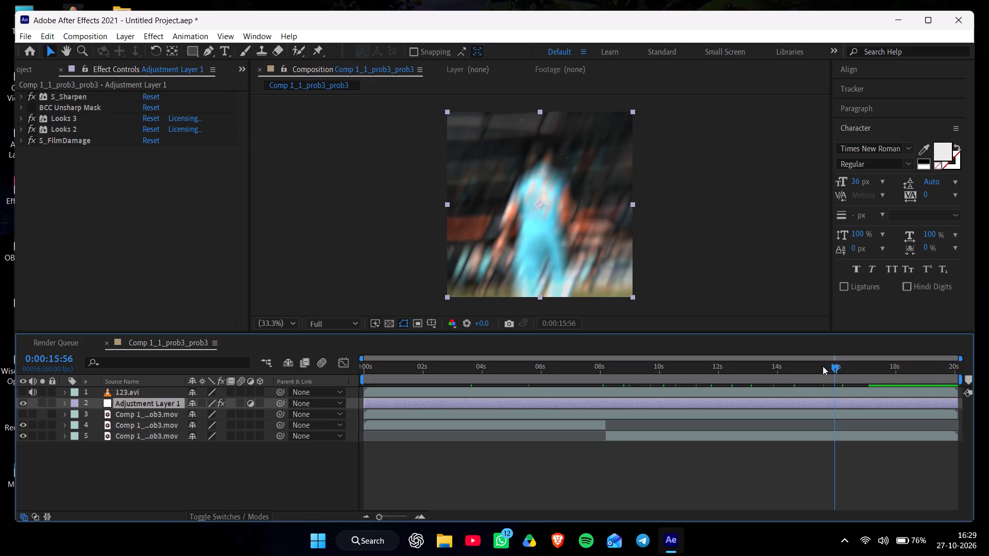
left_click(823, 366)
left_click(822, 366)
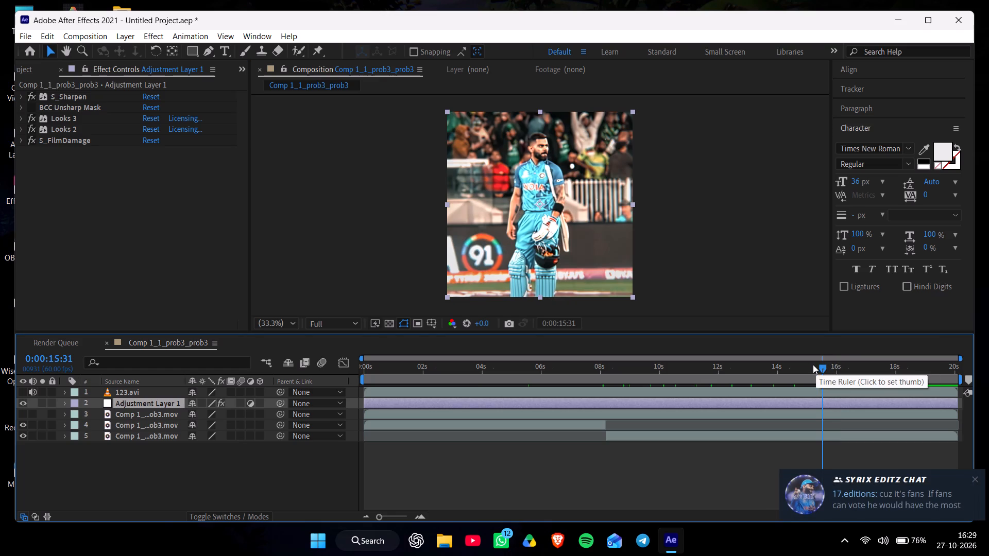
left_click(813, 363)
left_click(813, 363)
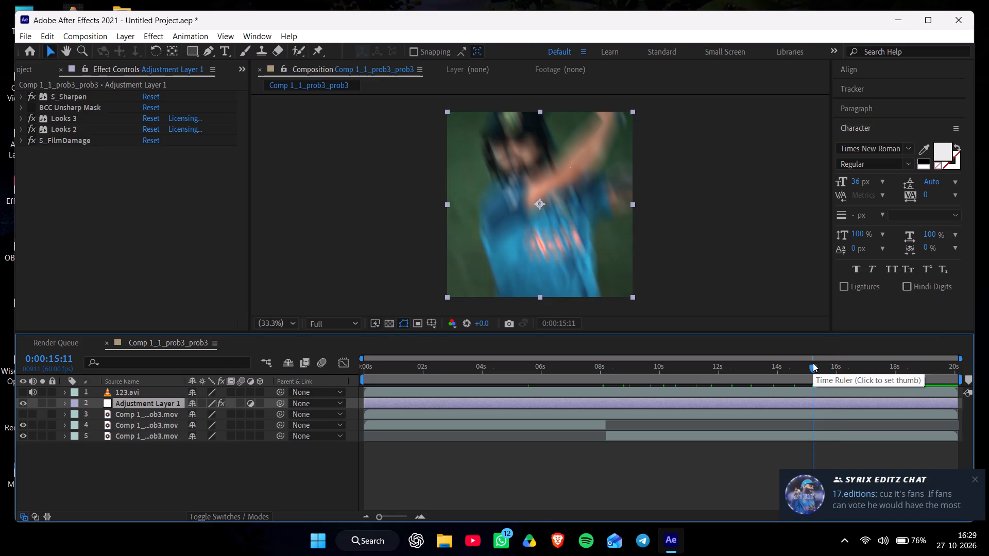
left_click(806, 365)
left_click(804, 367)
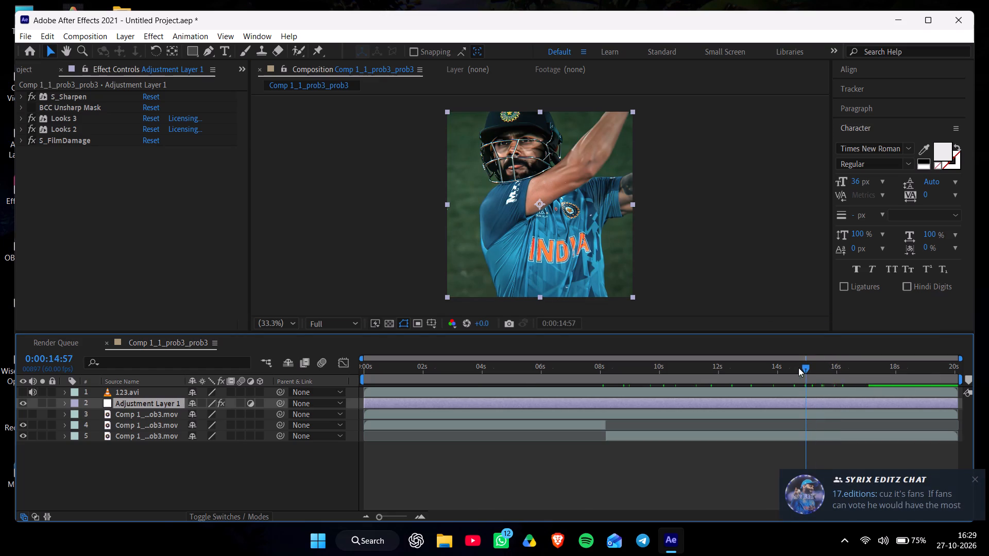
left_click(795, 368)
left_click(779, 373)
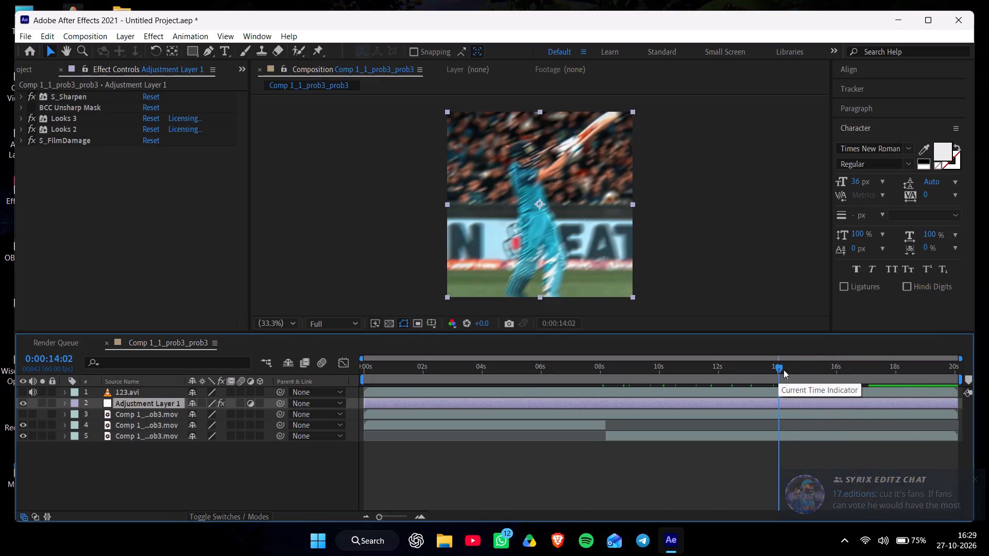
left_click(774, 369)
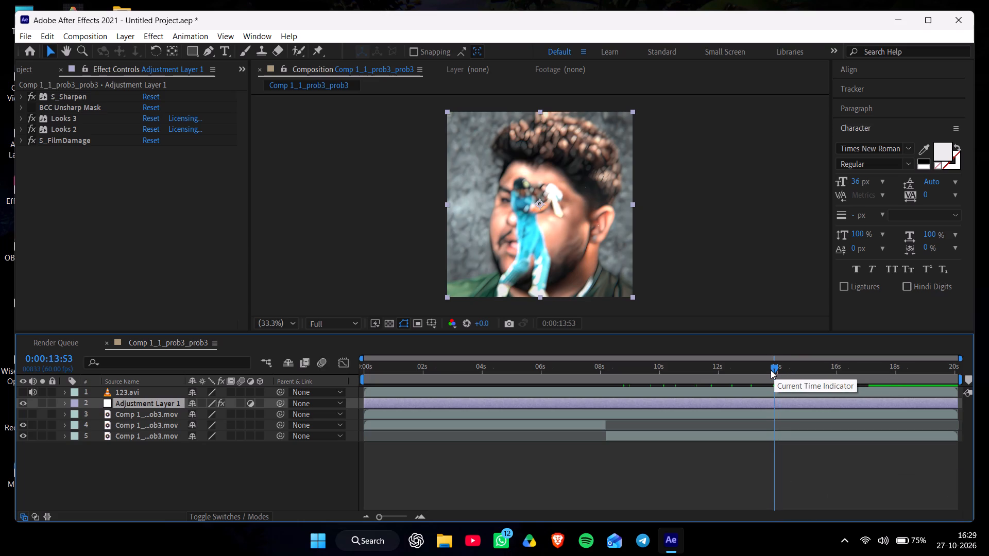
left_click(771, 370)
left_click(730, 371)
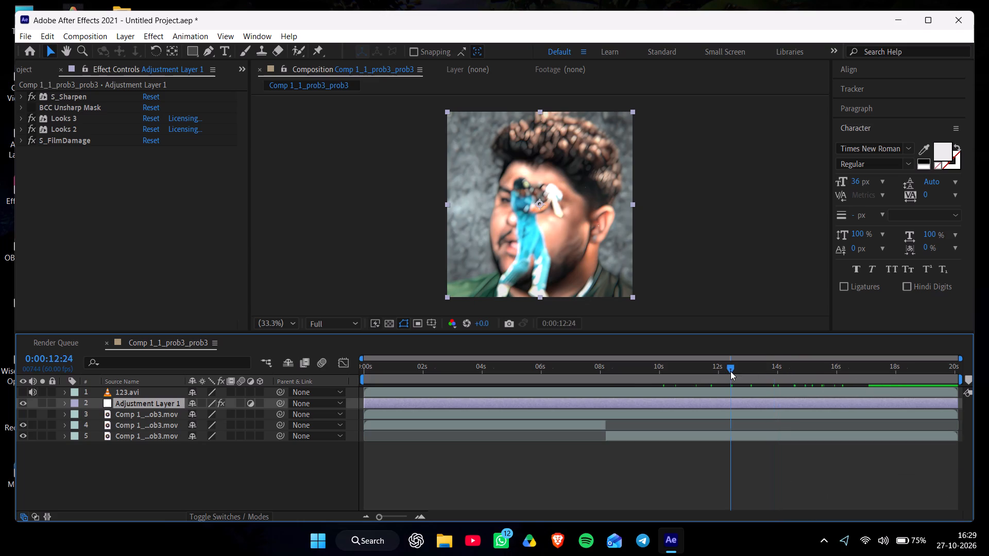
left_click(706, 372)
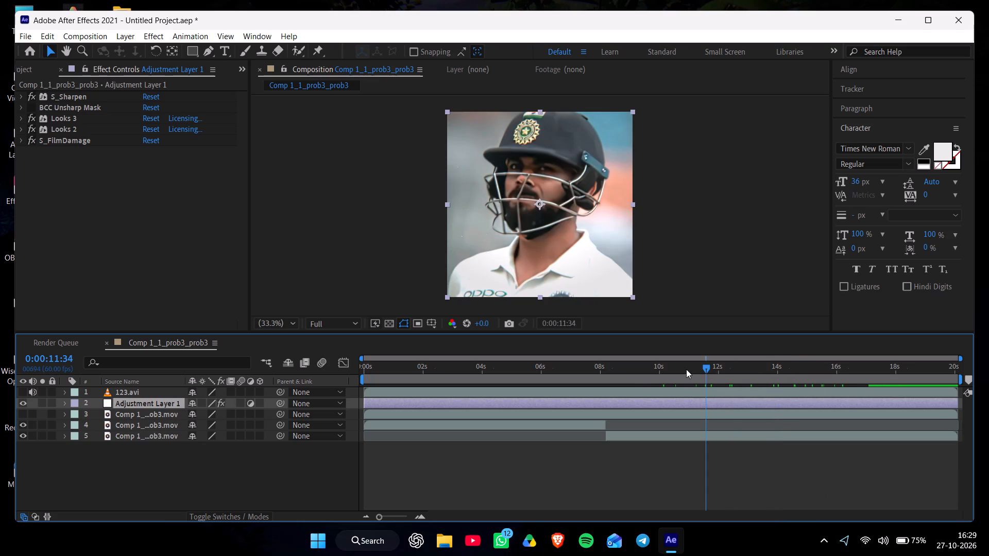
left_click(685, 369)
left_click(672, 370)
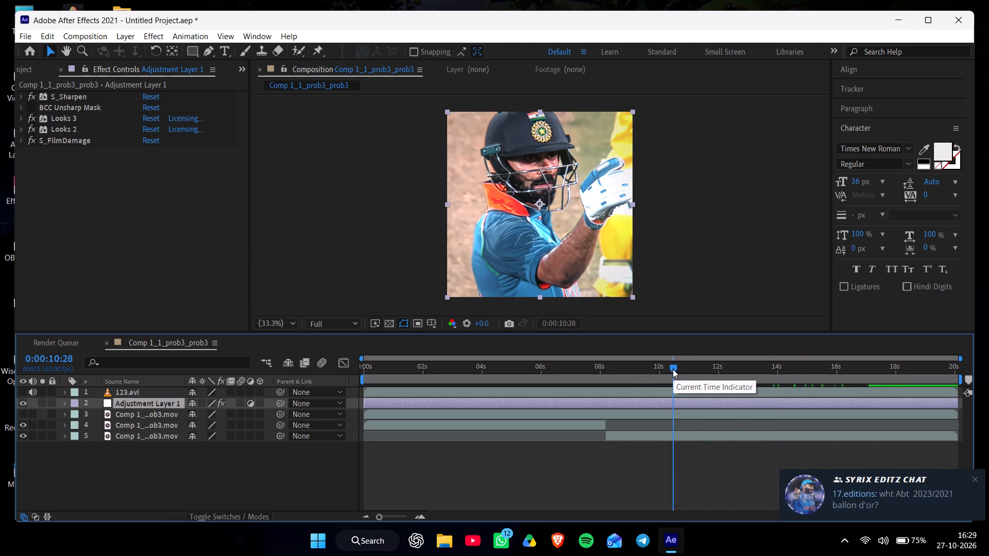
left_click(663, 369)
left_click(651, 364)
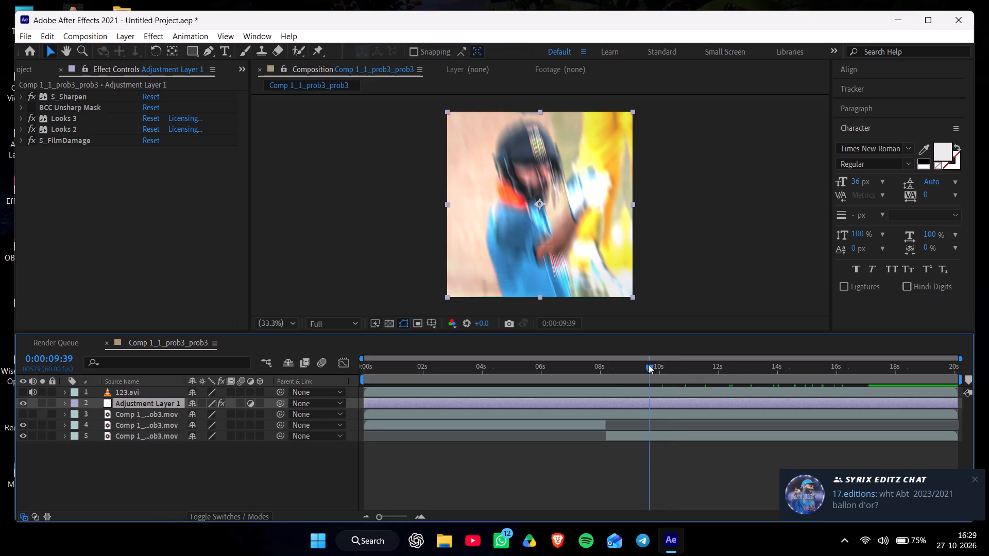
left_click(620, 370)
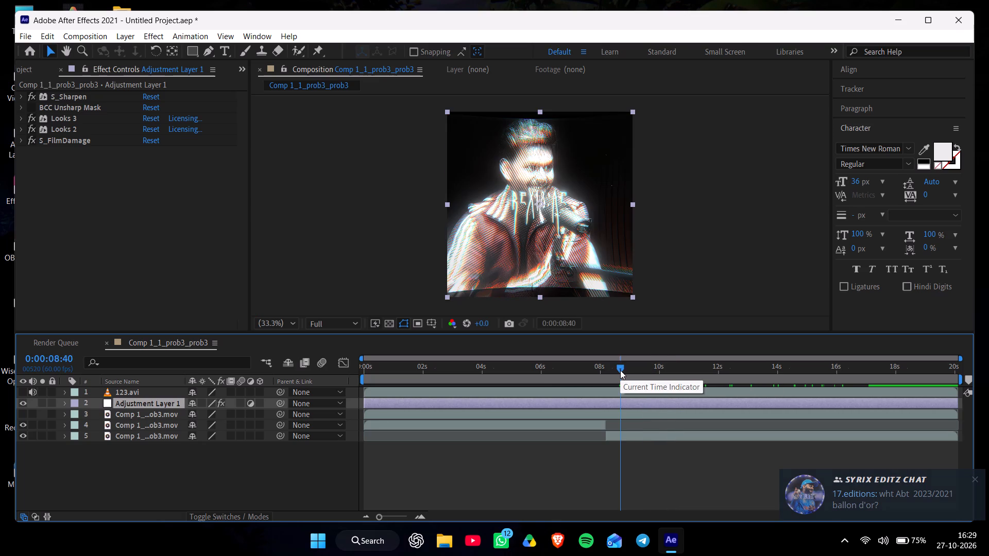
left_click(920, 374)
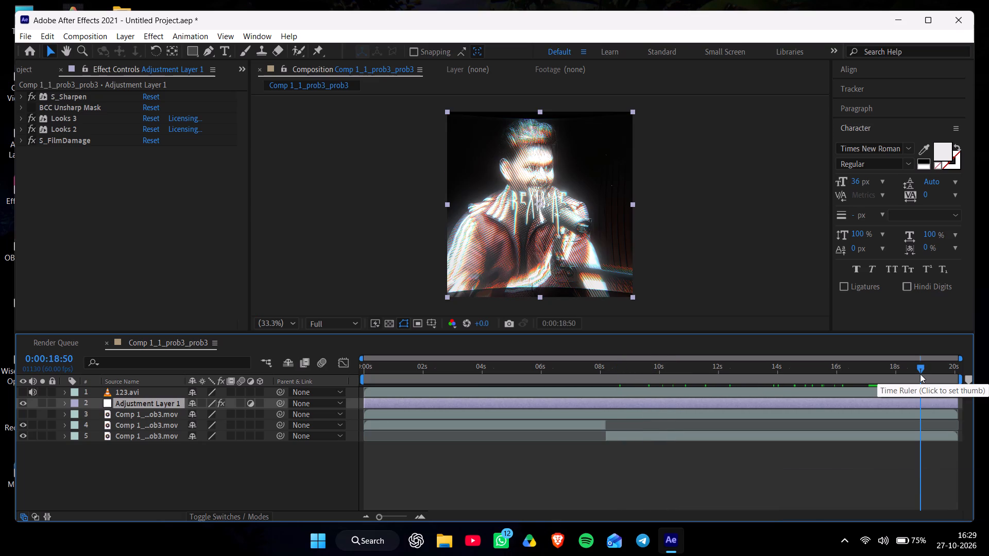
left_click(543, 367)
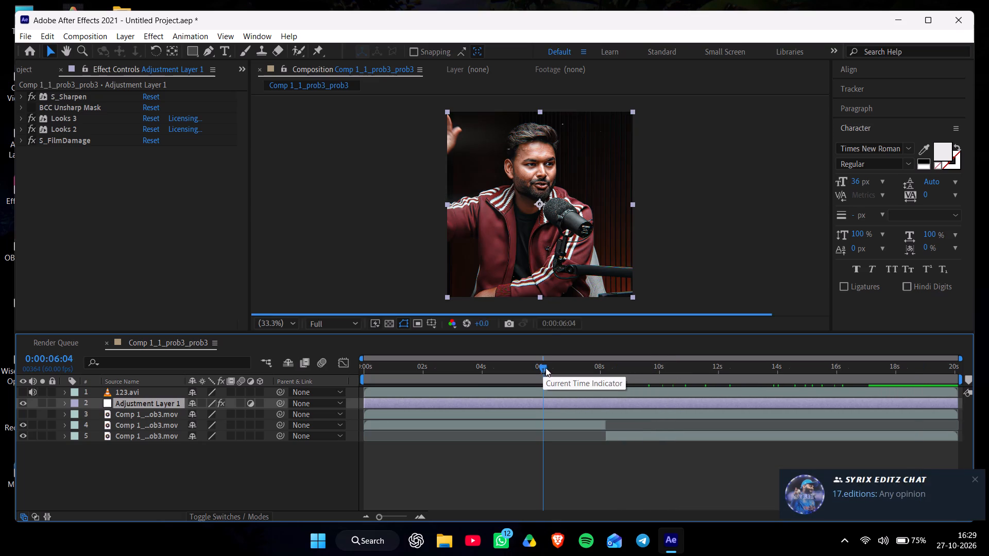
left_click(576, 367)
left_click(605, 367)
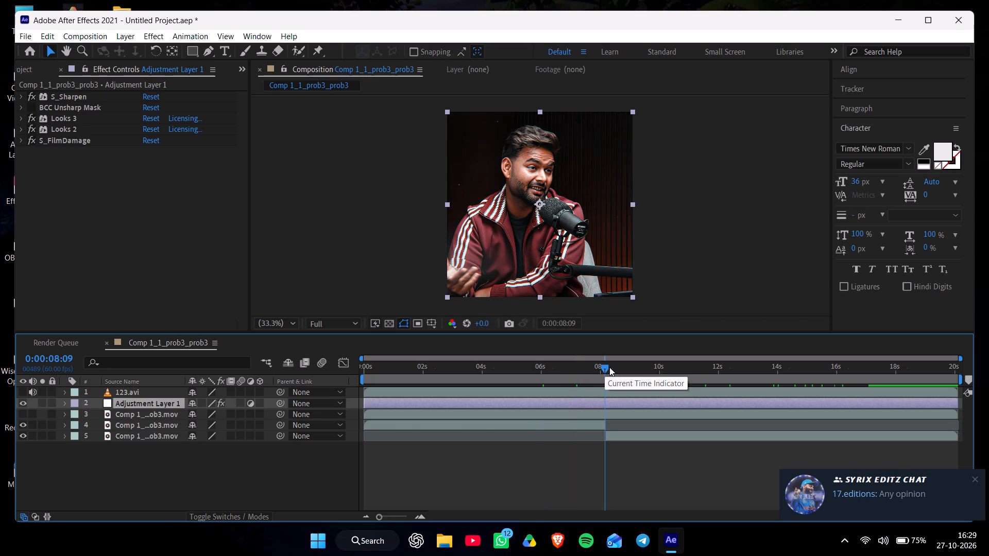
Split the adjustment layer at 0:00:08:53, where the podcast clip transitions to the cricket shots.
left_click_drag(625, 368, 606, 372)
double_click(420, 515)
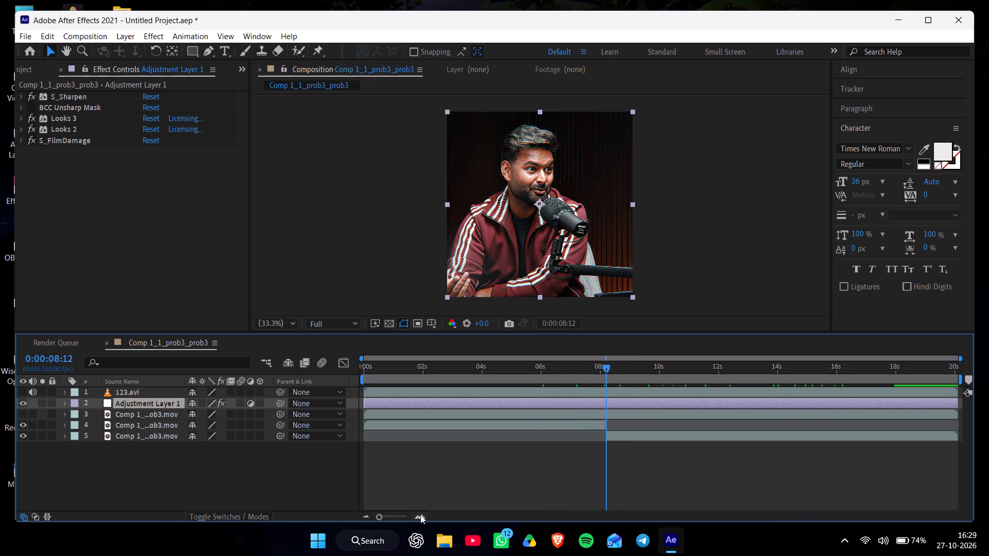
left_click(421, 515)
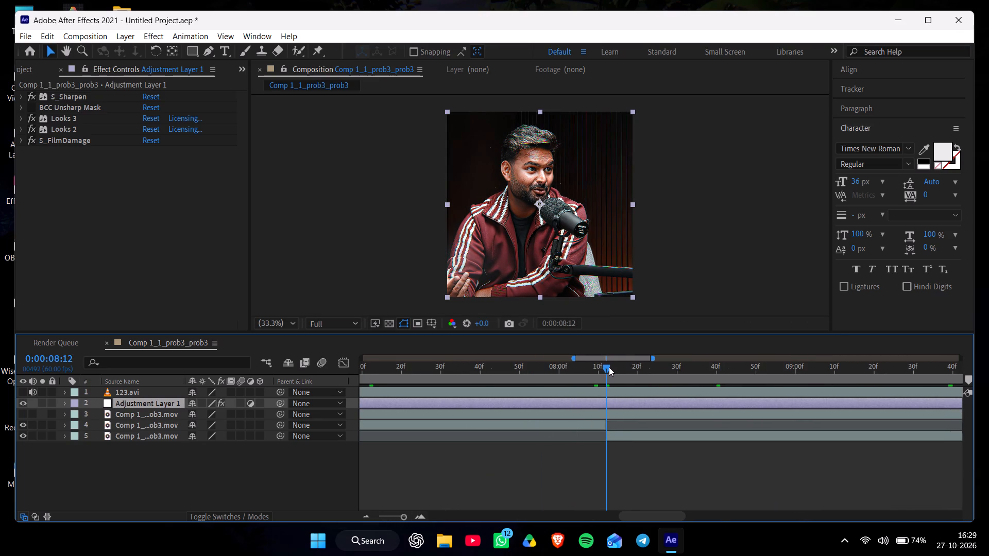
left_click_drag(606, 367, 624, 370)
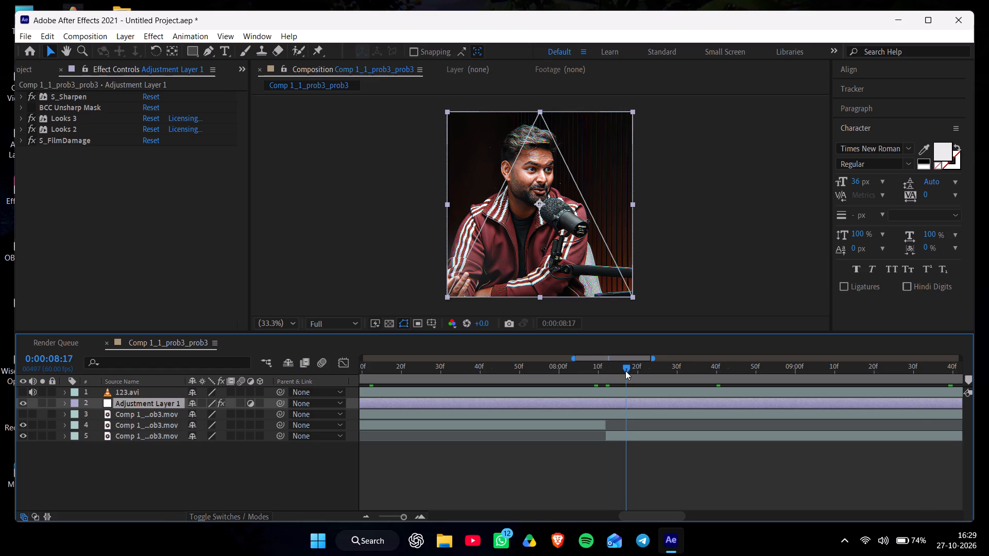
left_click(638, 370)
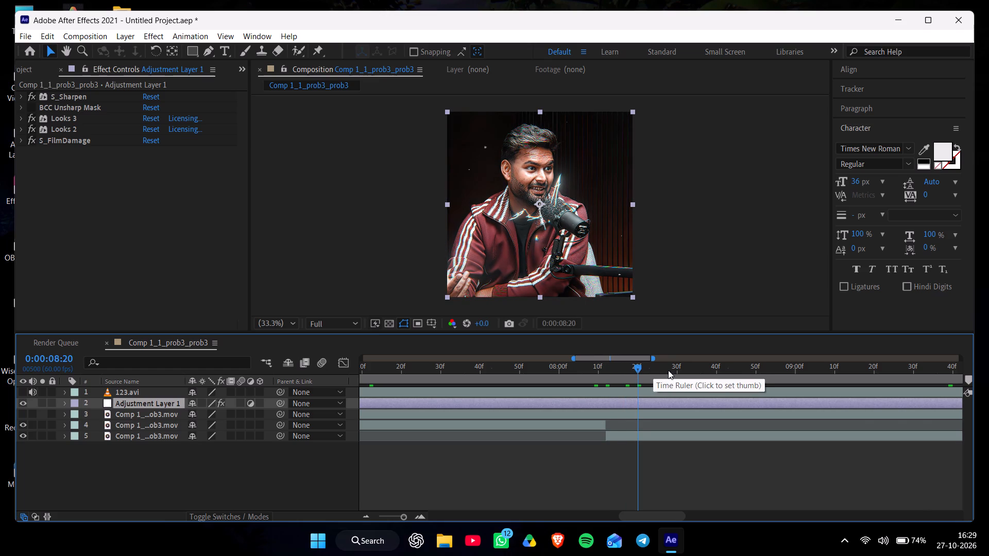
left_click(668, 370)
left_click(688, 368)
left_click(705, 368)
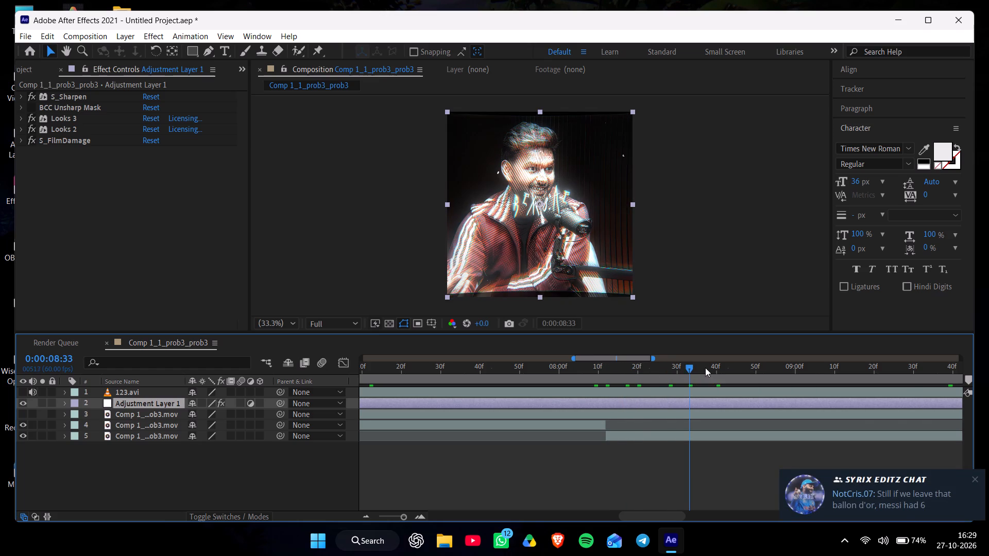
left_click(717, 368)
left_click(728, 368)
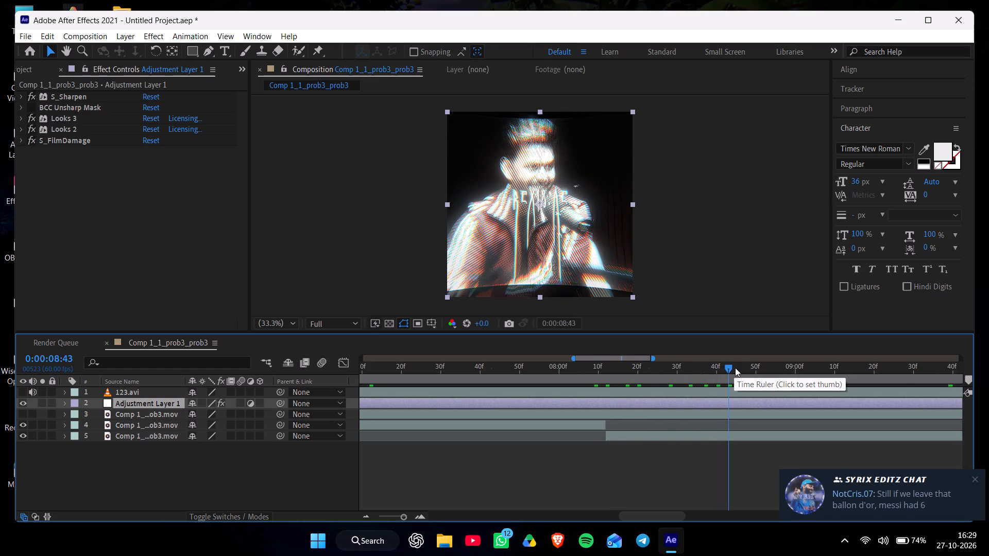
left_click(735, 368)
left_click(740, 368)
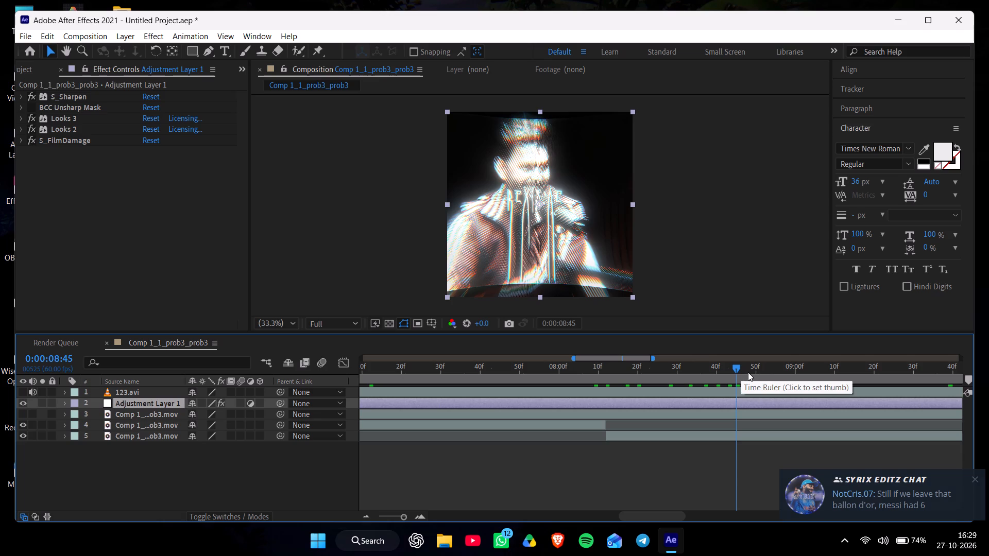
left_click(744, 370)
left_click(760, 369)
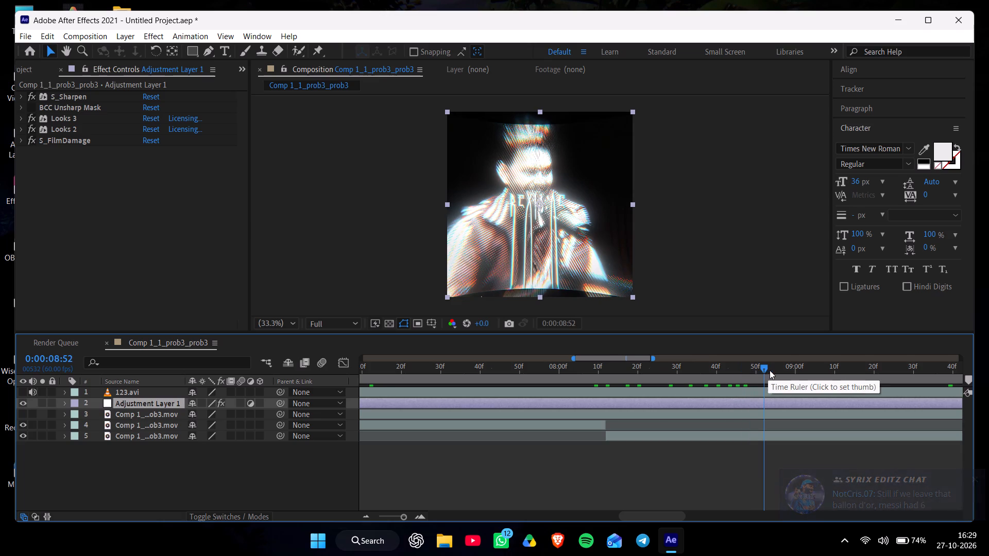
left_click(776, 367)
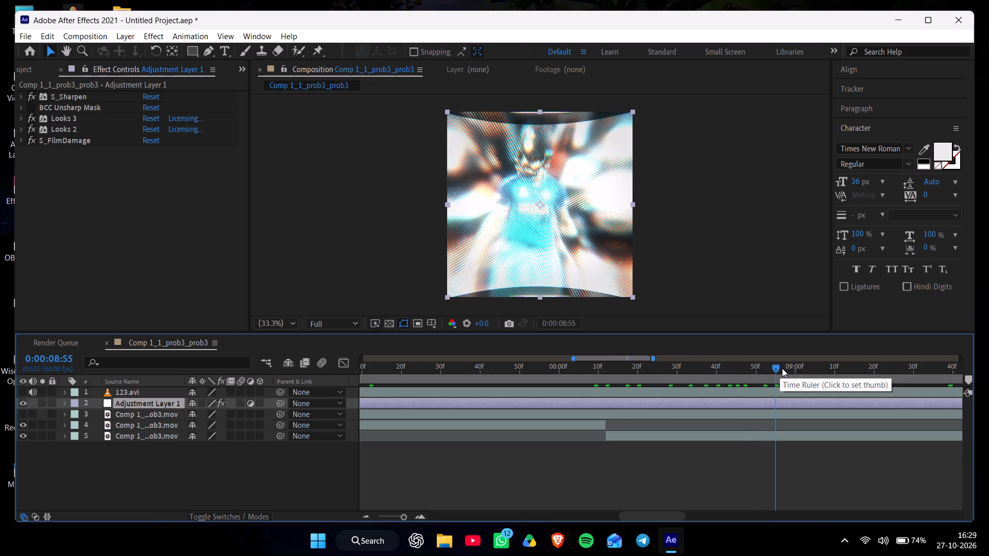
left_click(766, 369)
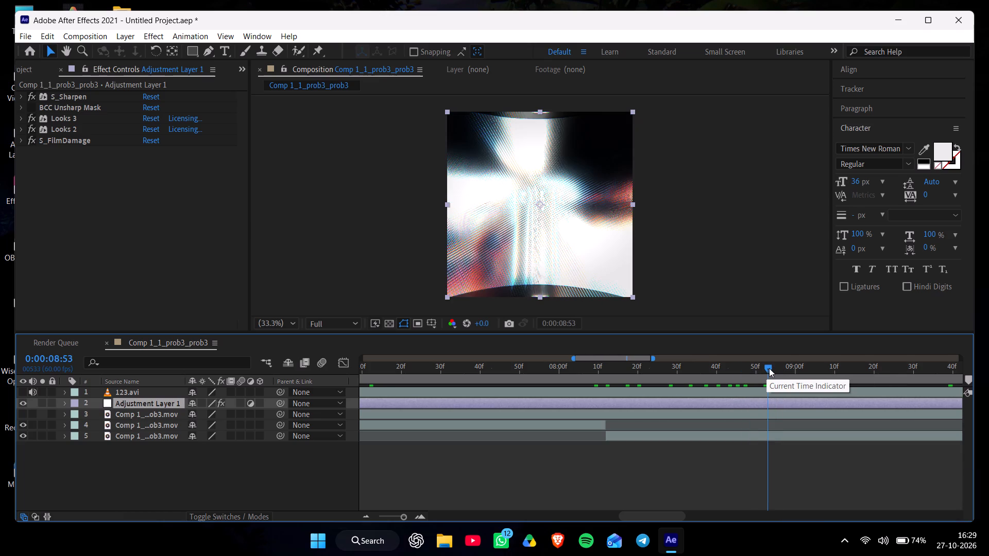
key("ctrl+shift+d")
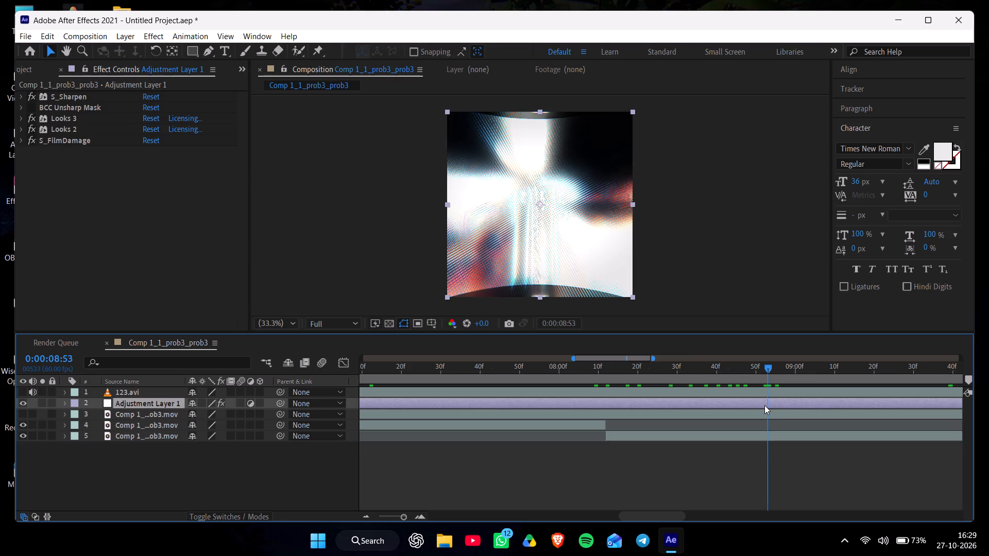
Remove all effects from the second part of the split adjustment layer.
key("ctrl+shift+e")
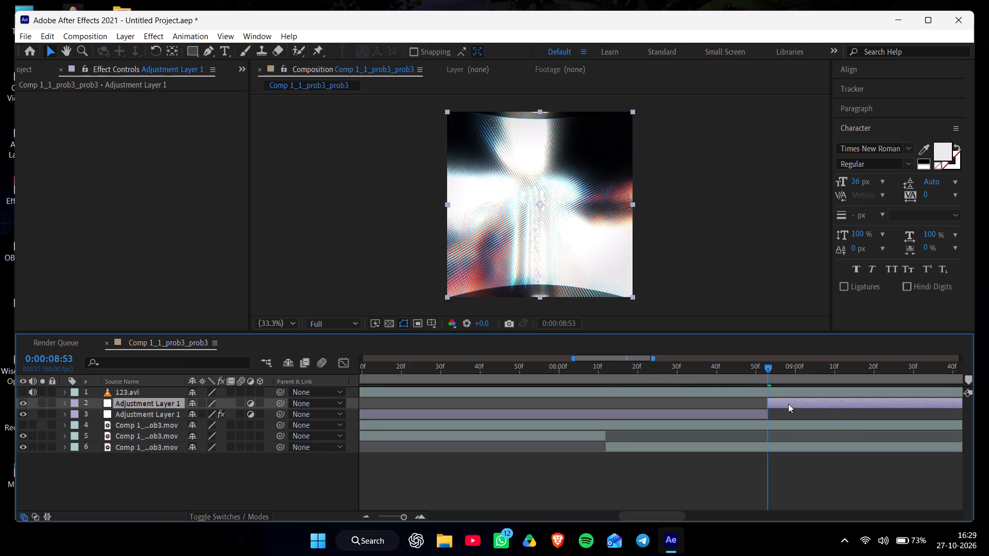
Examine the transition around the adjustment layer split and the ungraded cricket shot up to 0:00:09:22.
left_click(756, 371)
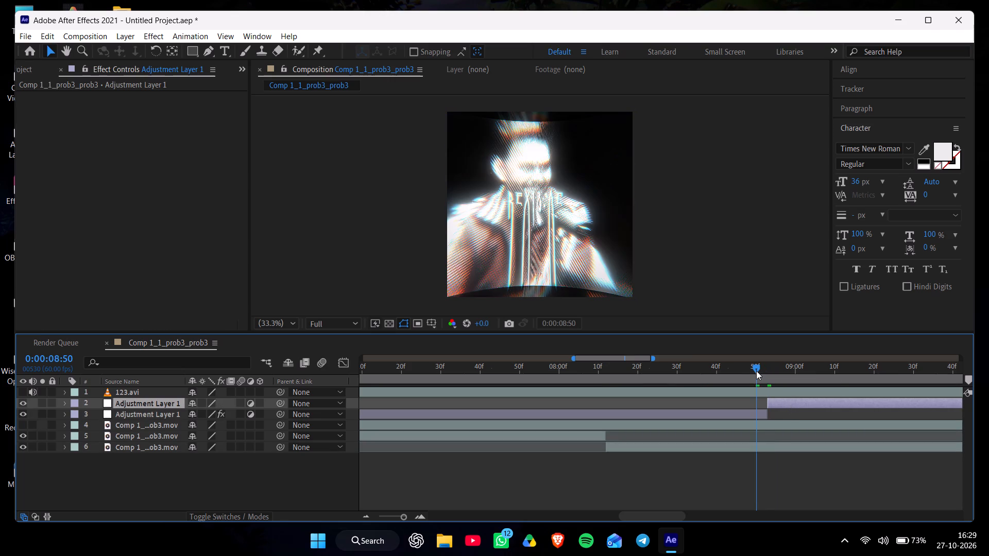
key("space")
left_click_drag(758, 371, 772, 374)
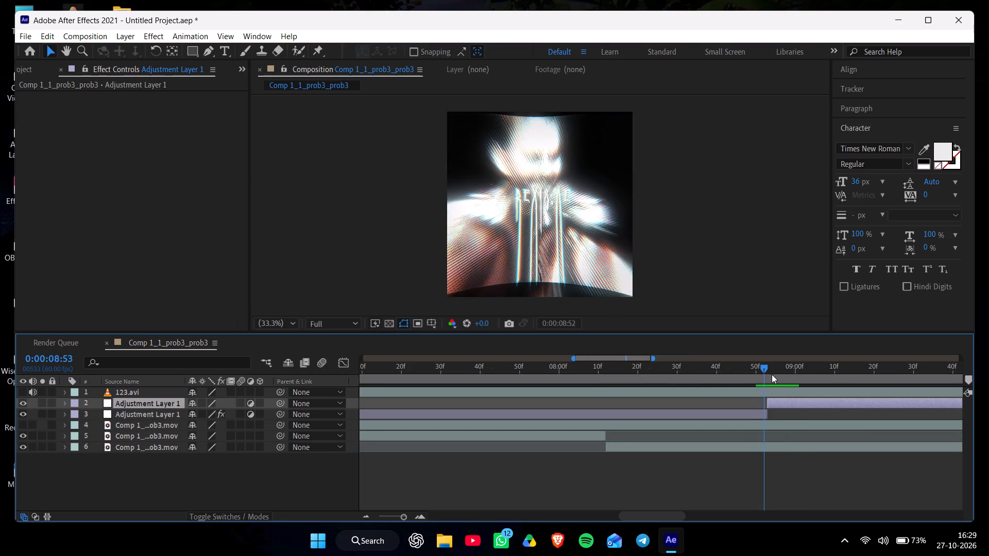
left_click_drag(772, 374, 779, 376)
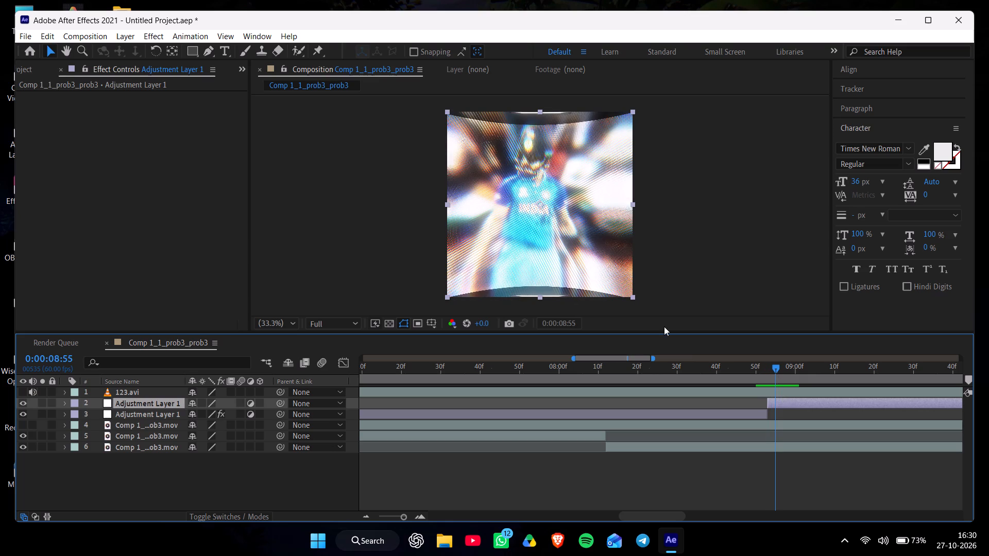
left_click_drag(815, 370, 841, 371)
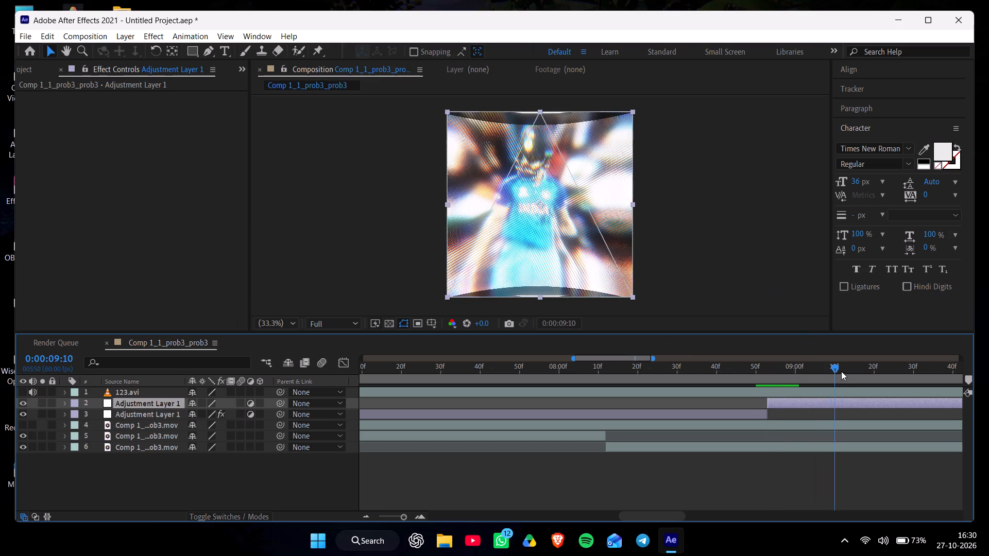
left_click_drag(841, 371, 848, 373)
left_click_drag(848, 373, 860, 376)
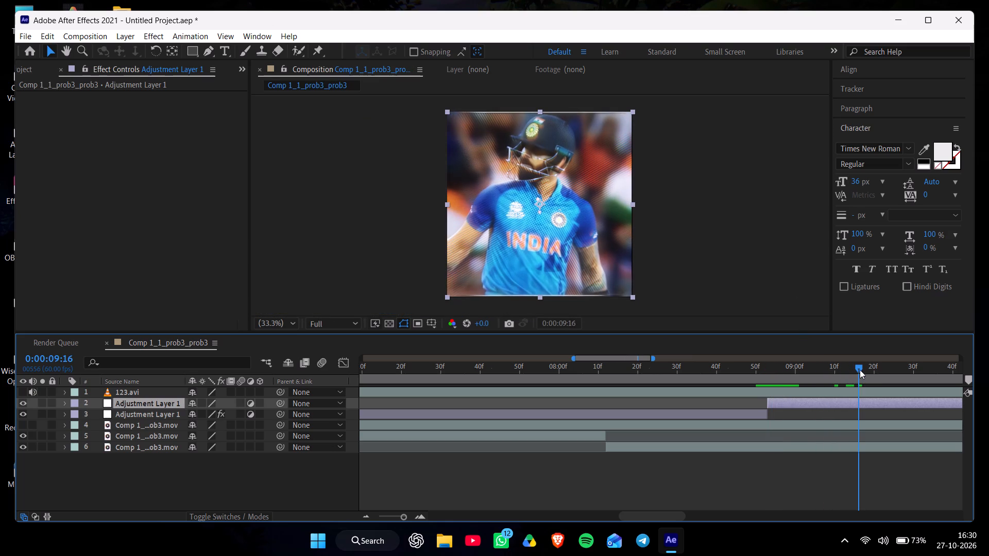
left_click_drag(860, 369, 883, 371)
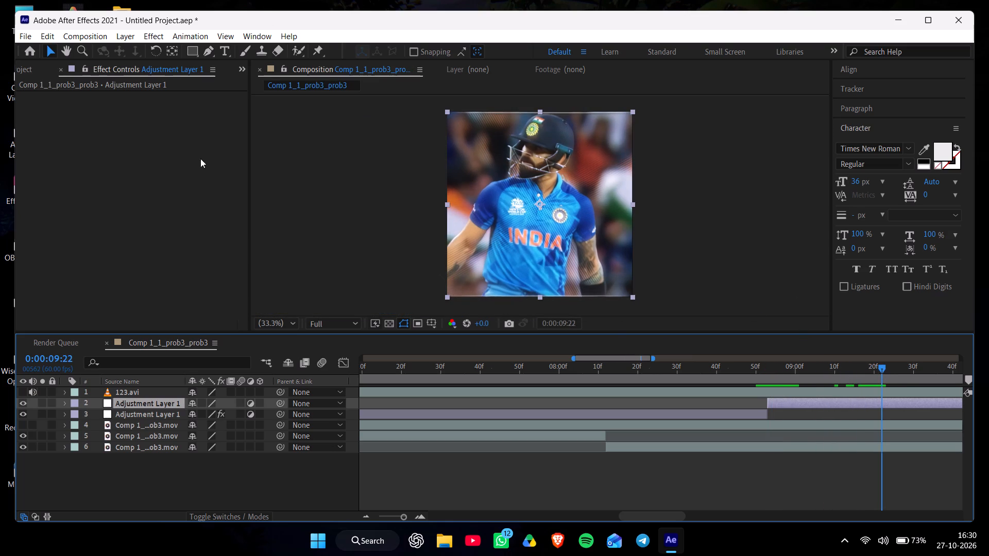
Apply the STROKE18 Orange CC_AE2021 animation preset from the new cc folder to the second adjustment layer part.
left_click(195, 39)
left_click(225, 61)
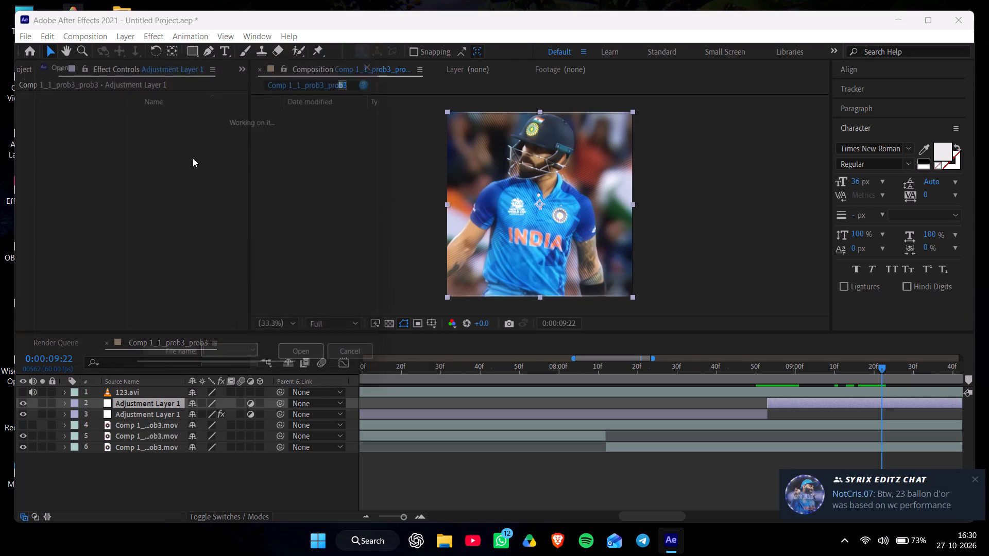
left_click_drag(504, 140, 508, 249)
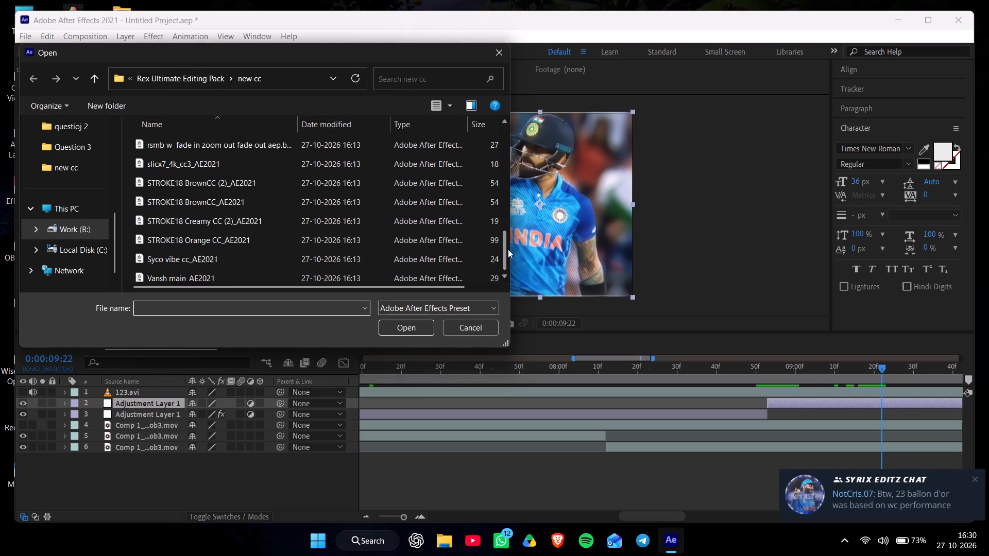
left_click_drag(508, 249, 507, 261)
left_click(315, 239)
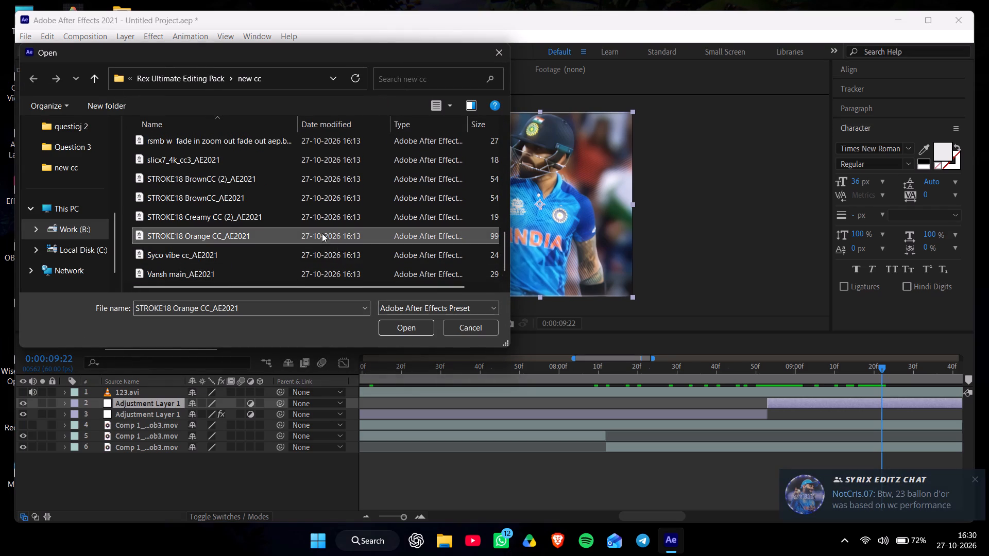
left_click(406, 324)
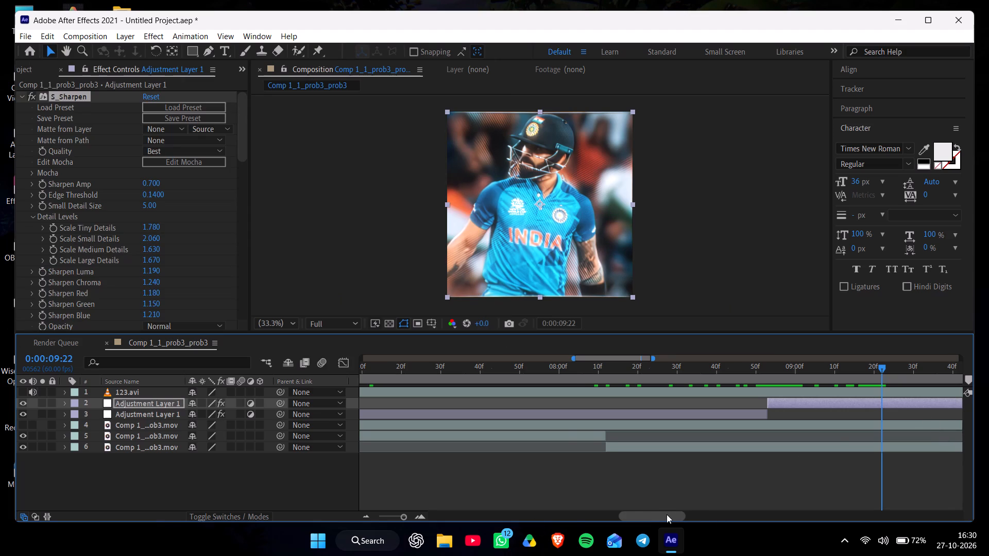
Review the orange preset's look on the cricket shots from about 9.5 to 12 seconds.
left_click_drag(656, 514, 693, 515)
left_click(612, 372)
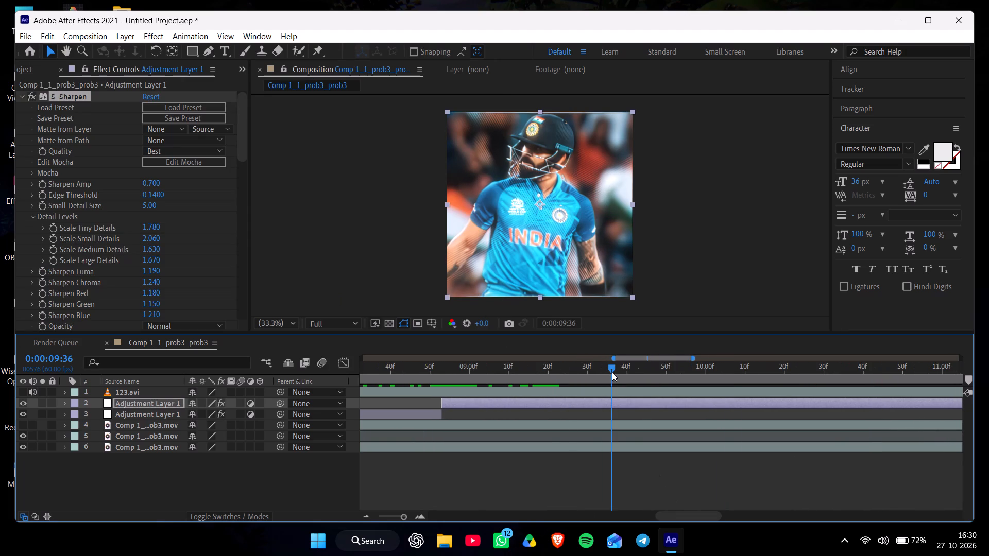
left_click(669, 373)
left_click(661, 370)
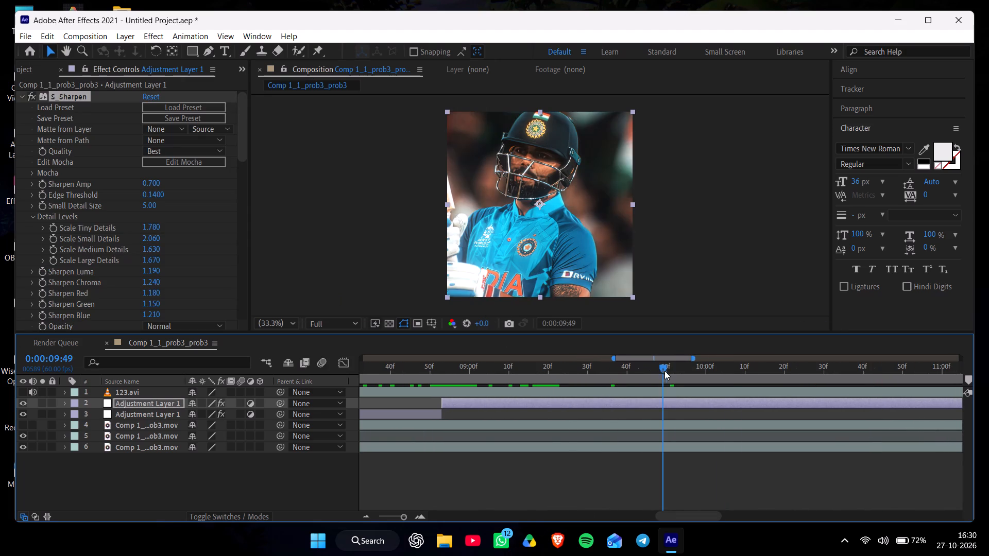
left_click(716, 376)
left_click(771, 376)
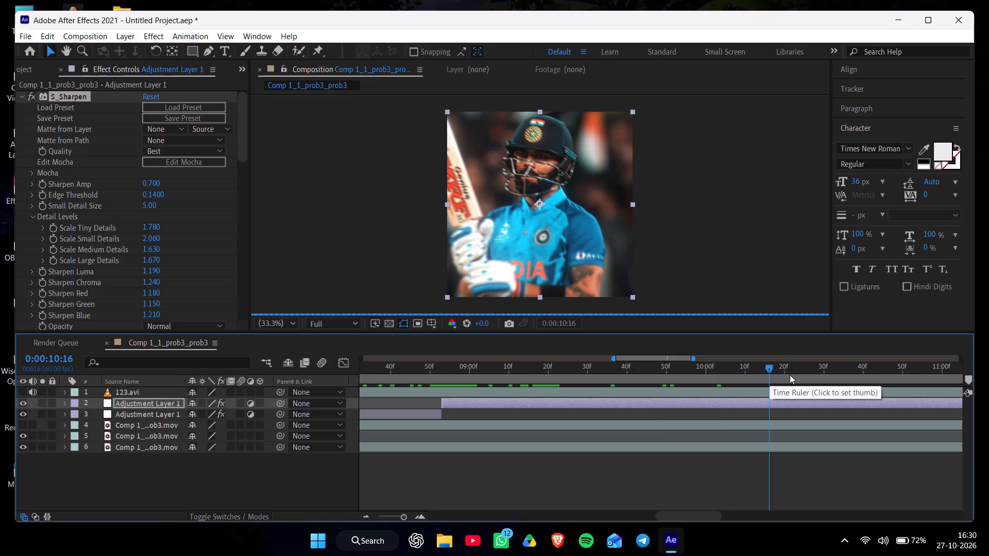
left_click(799, 373)
left_click(834, 367)
left_click(864, 365)
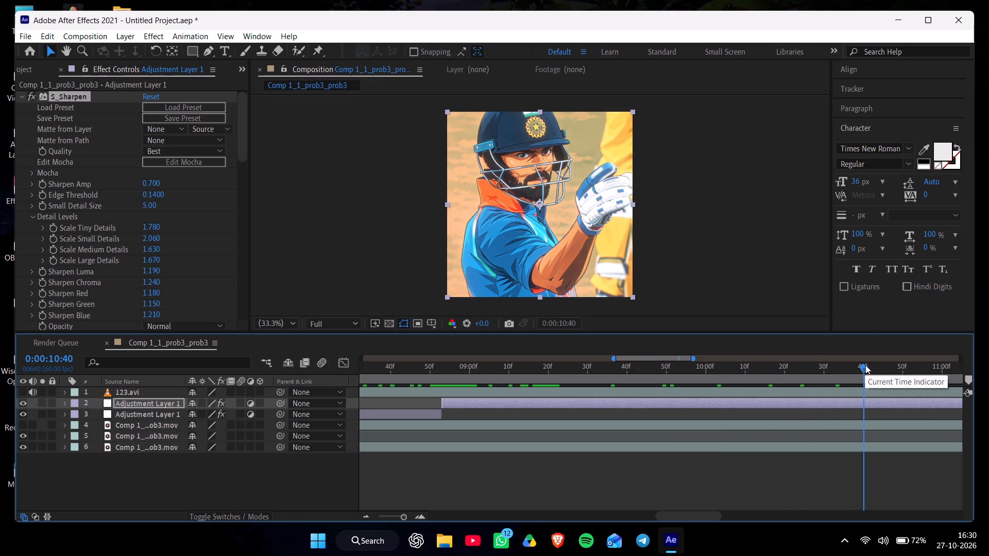
left_click_drag(900, 362, 927, 366)
left_click(939, 366)
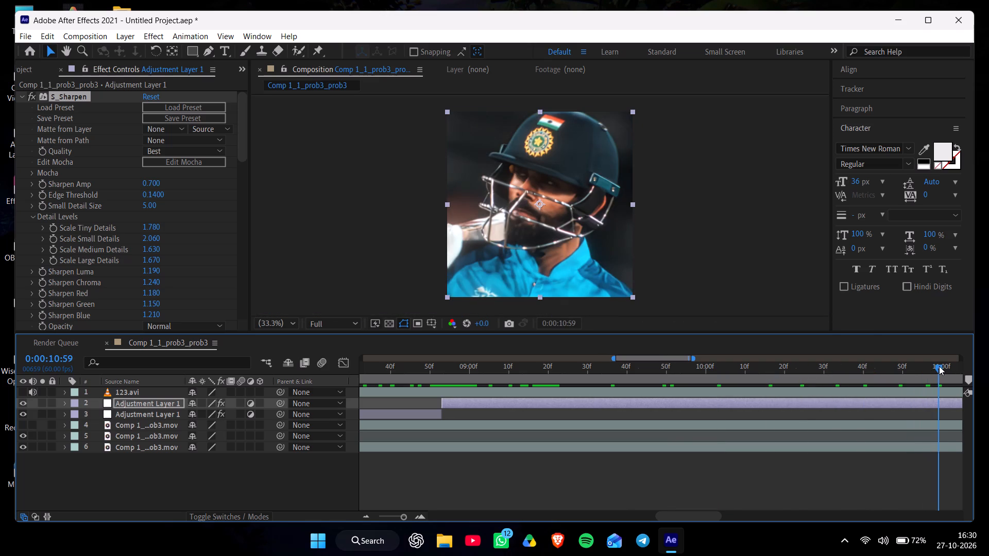
left_click_drag(943, 366, 902, 375)
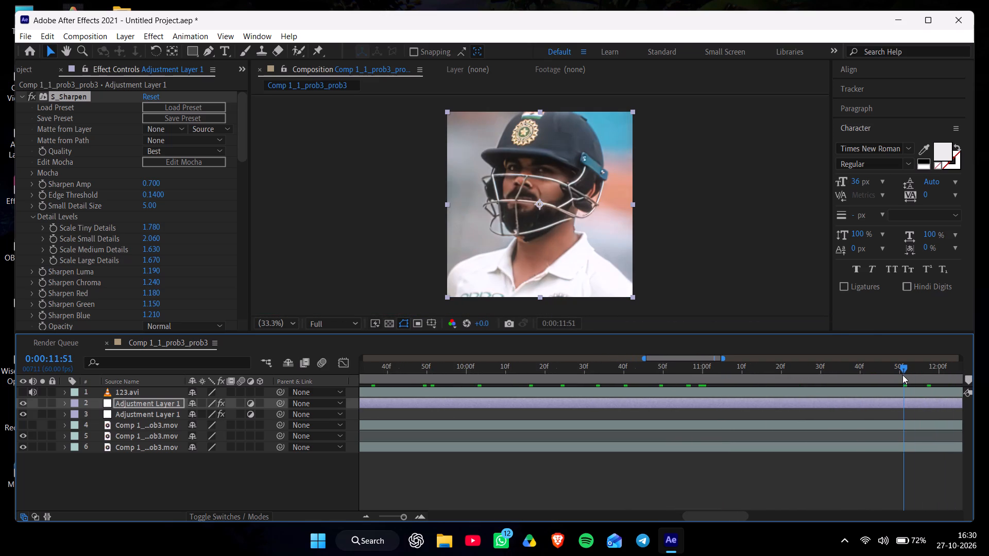
Review the orange preset's look on the remaining shots from about 12 to 19 seconds.
left_click_drag(703, 514, 736, 518)
left_click(803, 368)
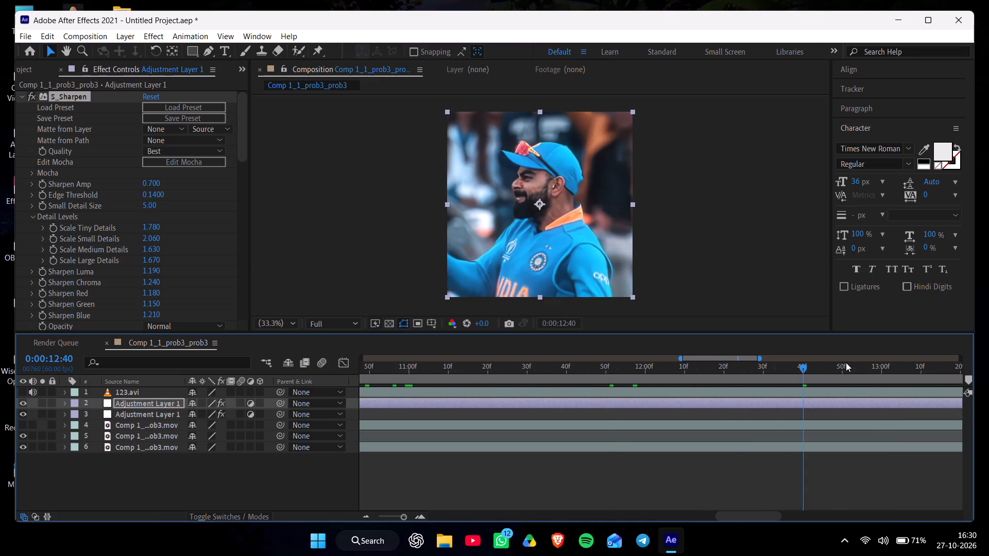
left_click(846, 362)
left_click_drag(875, 362, 885, 364)
left_click_drag(898, 359, 915, 359)
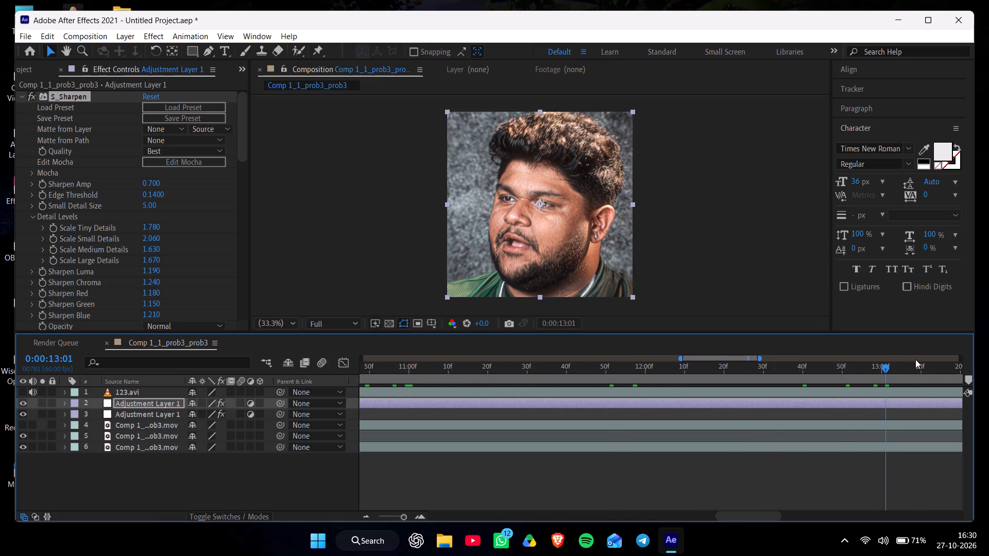
left_click_drag(915, 359, 927, 360)
left_click_drag(925, 367, 912, 393)
left_click(933, 368)
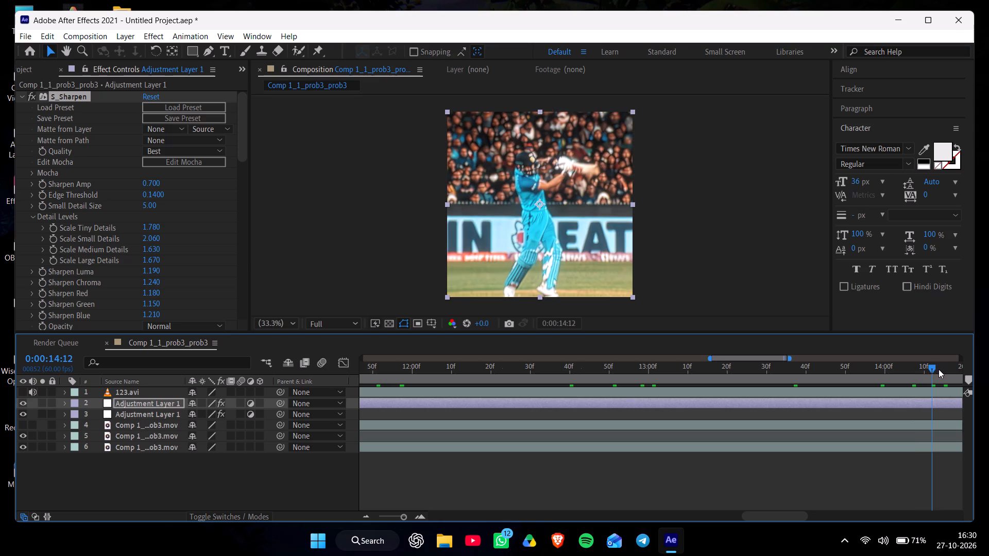
left_click_drag(943, 370, 950, 381)
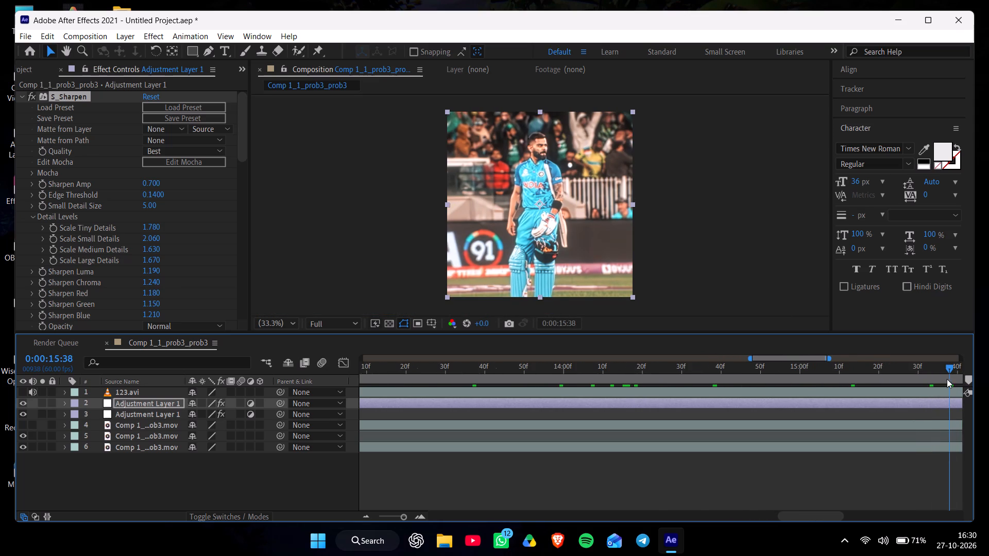
left_click(957, 366)
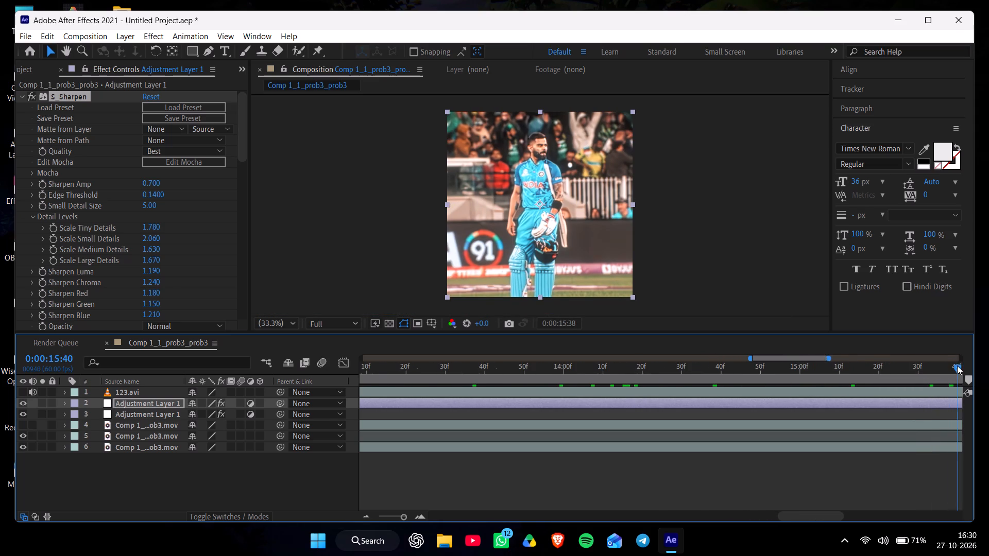
left_click_drag(933, 364, 957, 375)
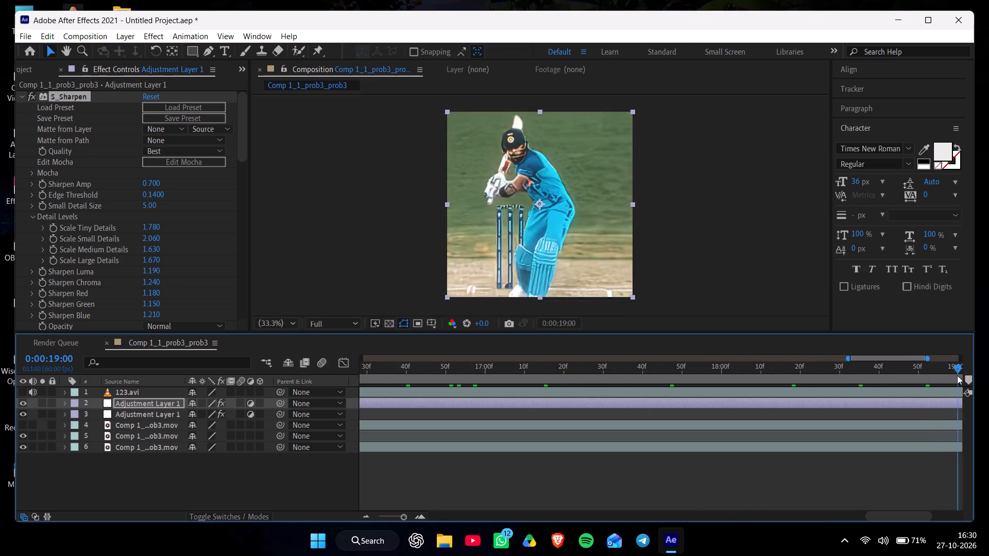
left_click_drag(957, 375, 798, 427)
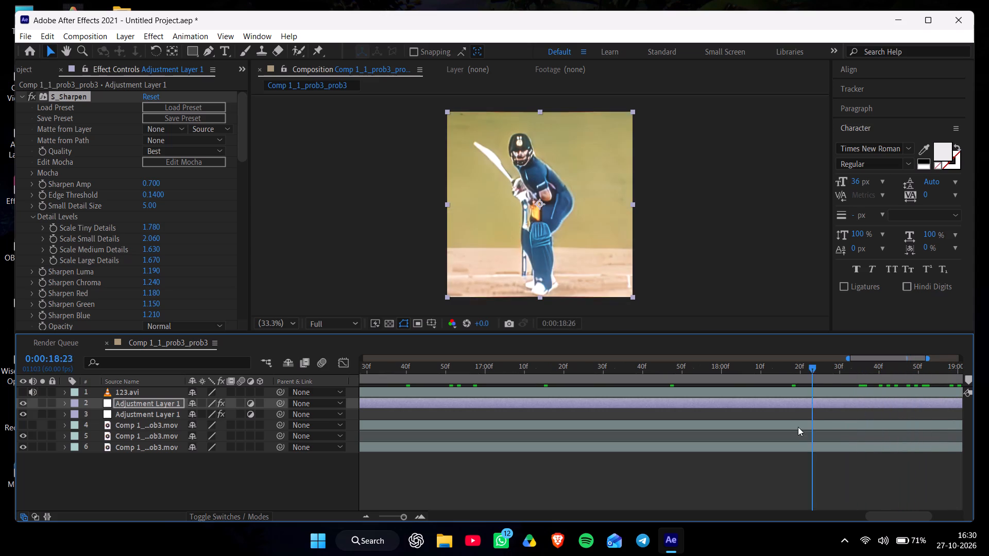
Return to the start of the composition, begin the preview and set the preview resolution to Quarter.
left_click_drag(798, 427, 267, 462)
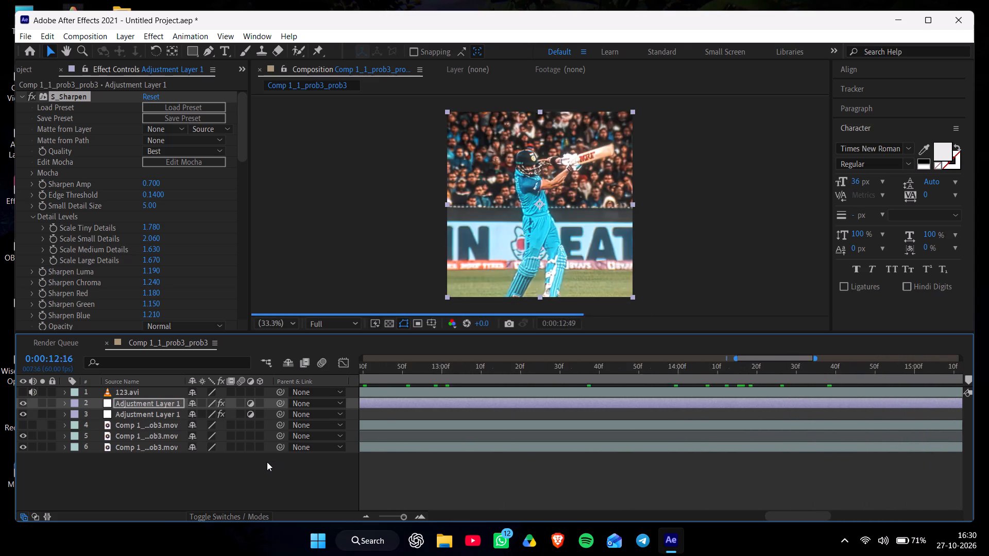
left_click_drag(267, 462, 263, 462)
key("space")
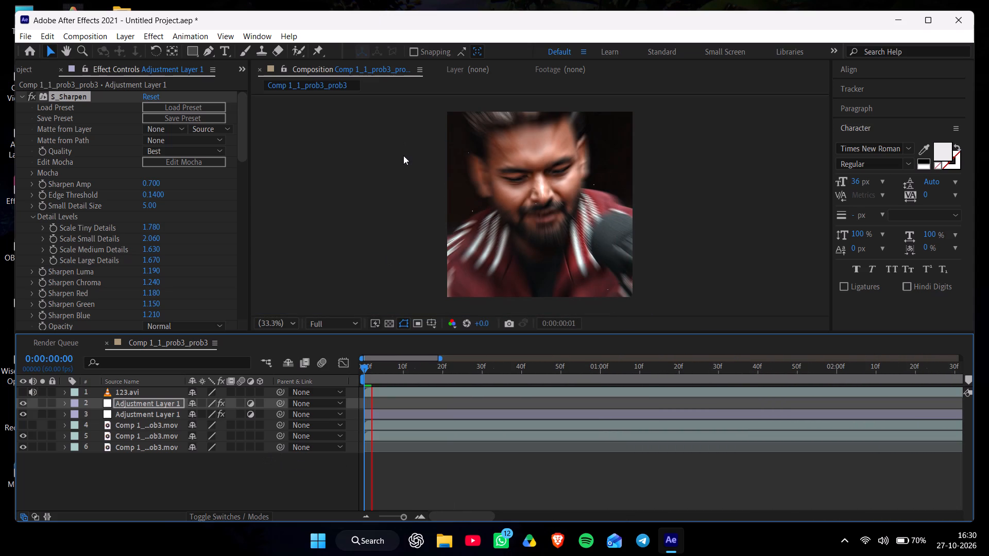
left_click(367, 518)
left_click(321, 319)
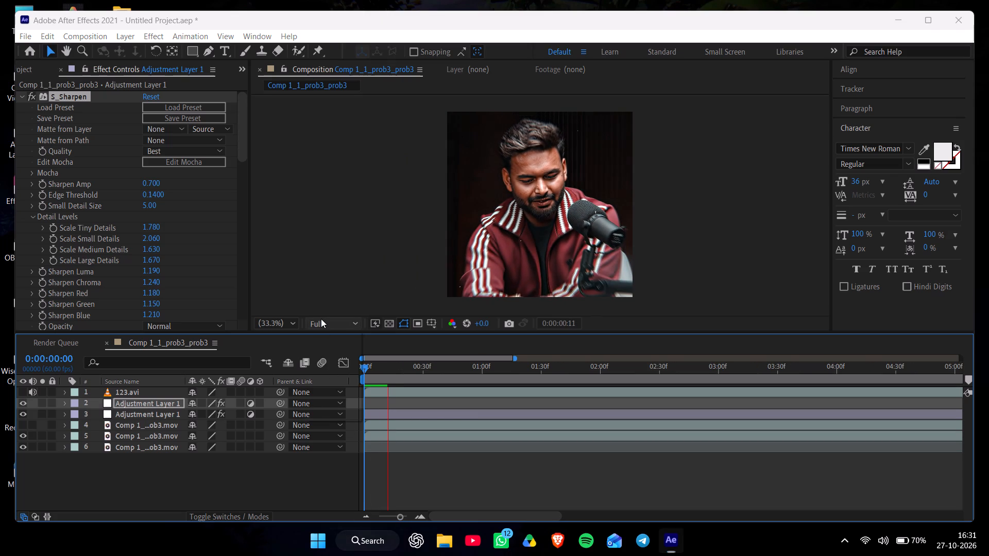
left_click(327, 396)
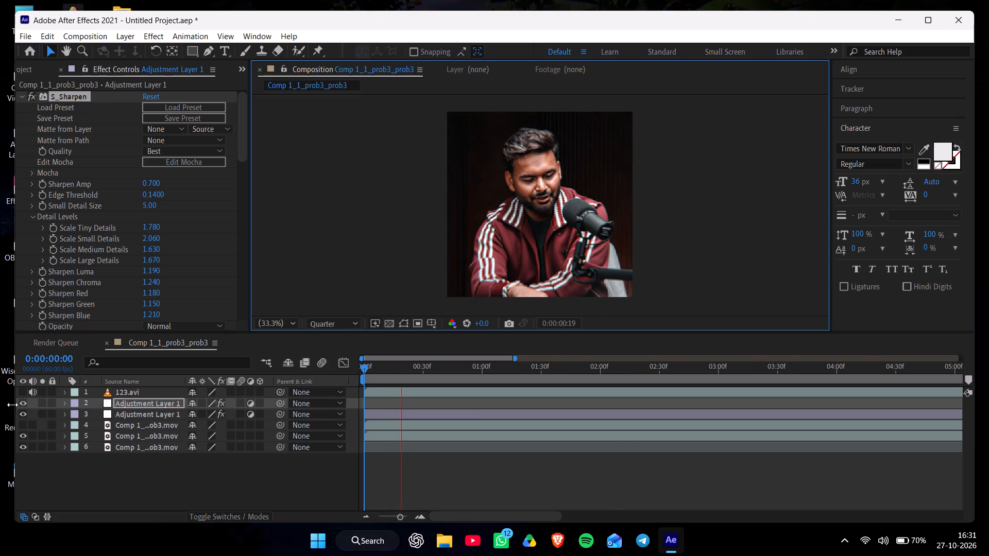
Hide both adjustment layer parts so the clips play without their color presets.
left_click(25, 403)
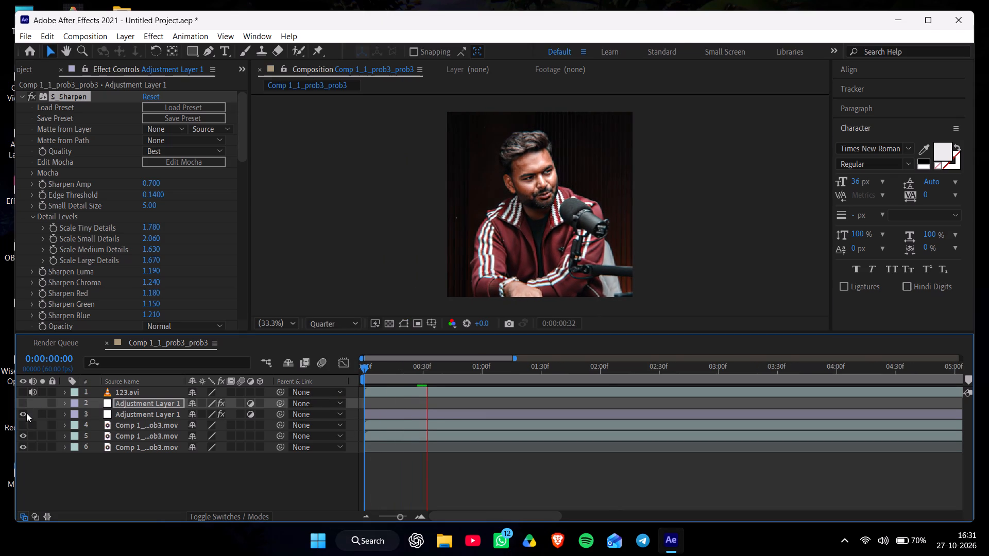
left_click(23, 413)
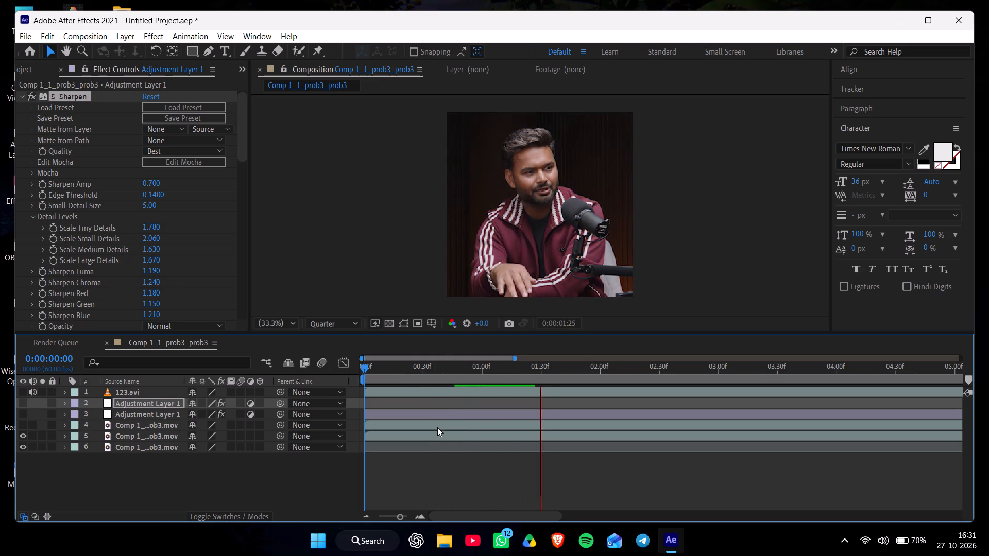
Play the ungraded edit from 0:00:00:00 and review the interview and cricket clips, following playback past the adjustment layer split.
left_click(363, 367)
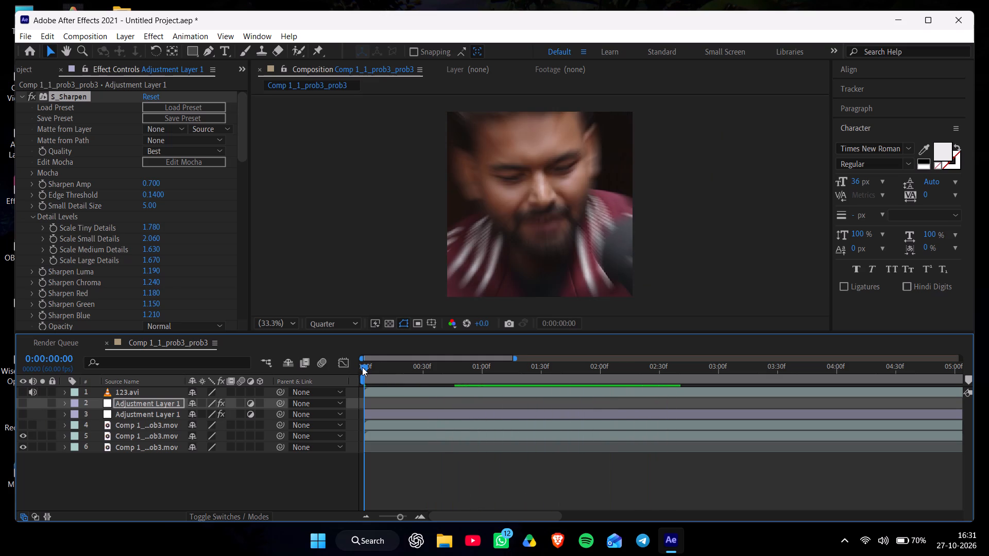
key("space")
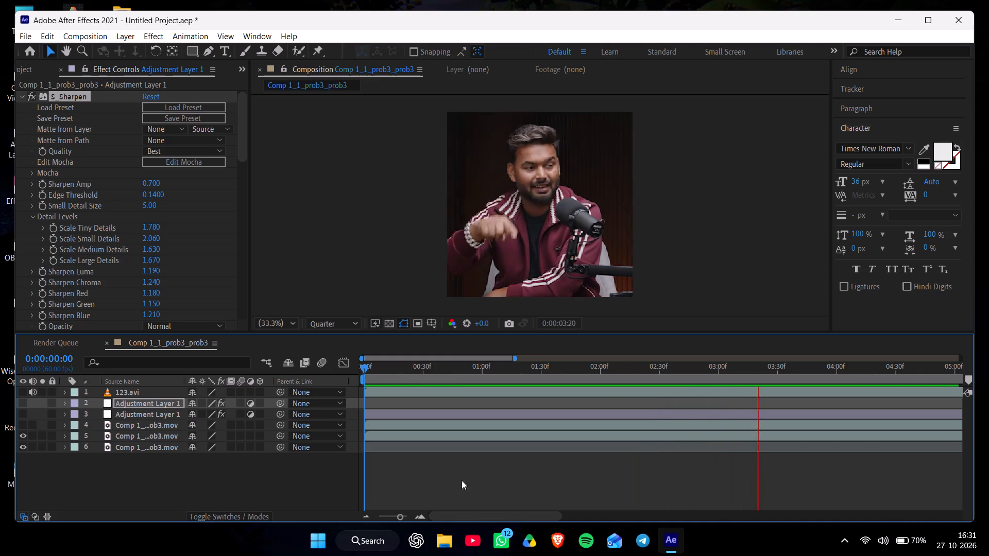
left_click_drag(505, 516, 559, 518)
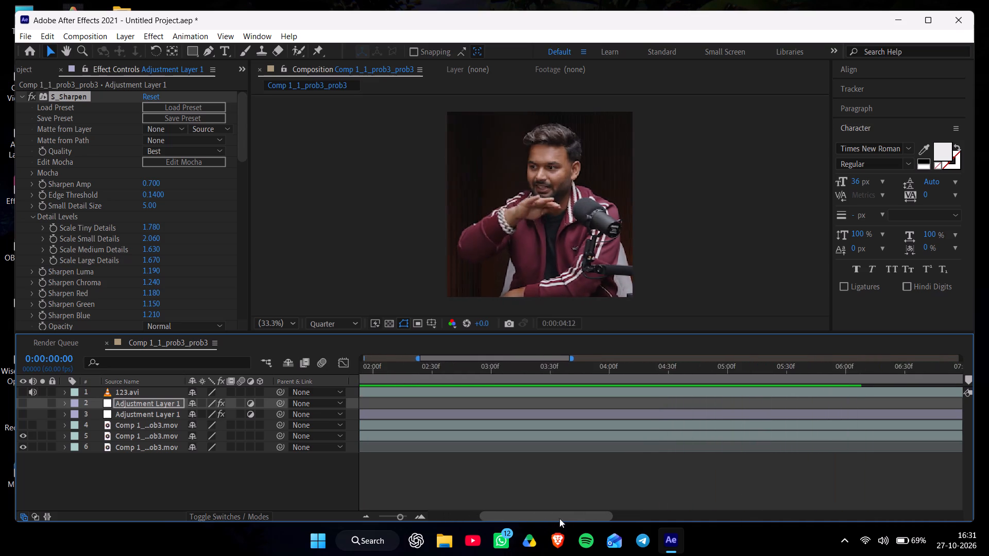
left_click_drag(559, 518, 596, 524)
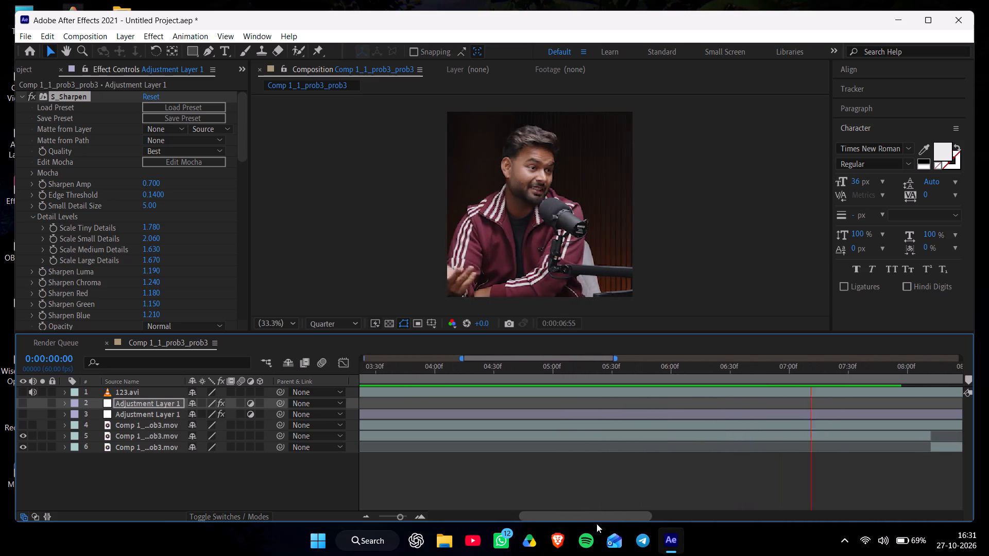
left_click_drag(596, 524, 625, 530)
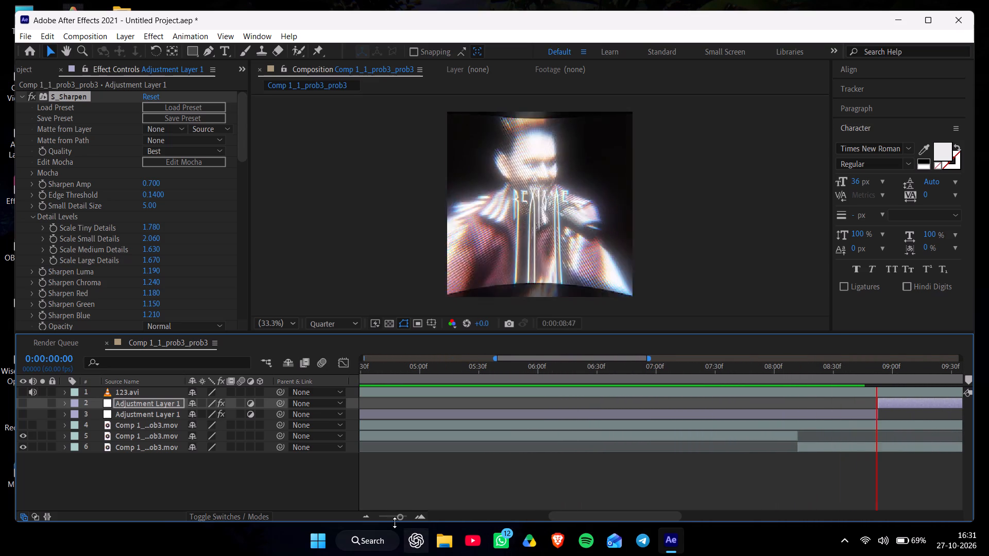
left_click(366, 515)
left_click(366, 515)
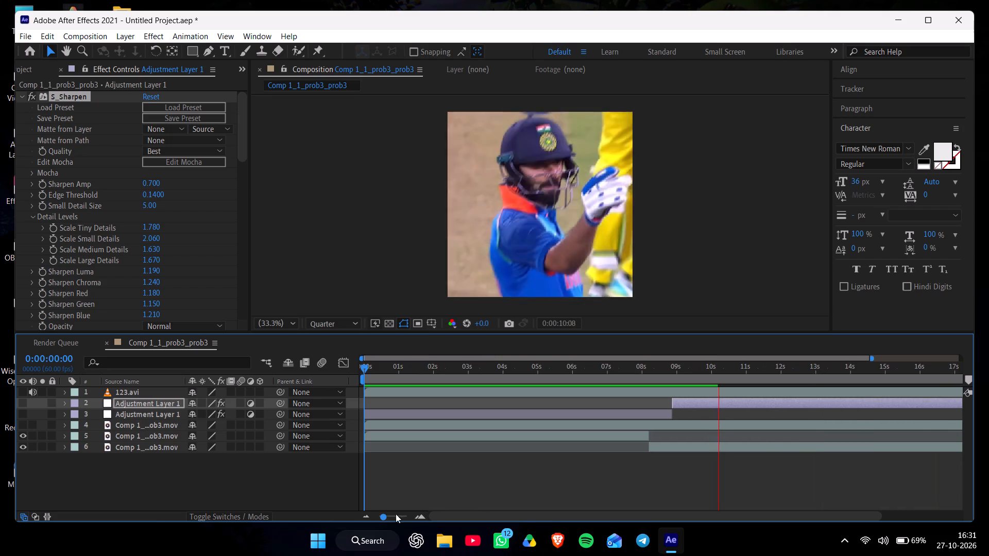
left_click_drag(520, 516, 608, 526)
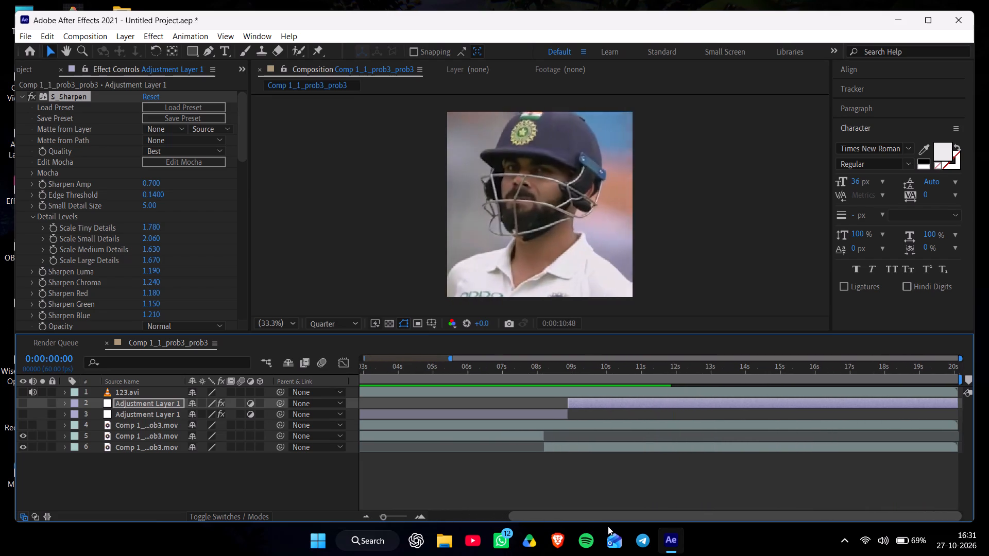
left_click_drag(608, 526, 608, 526)
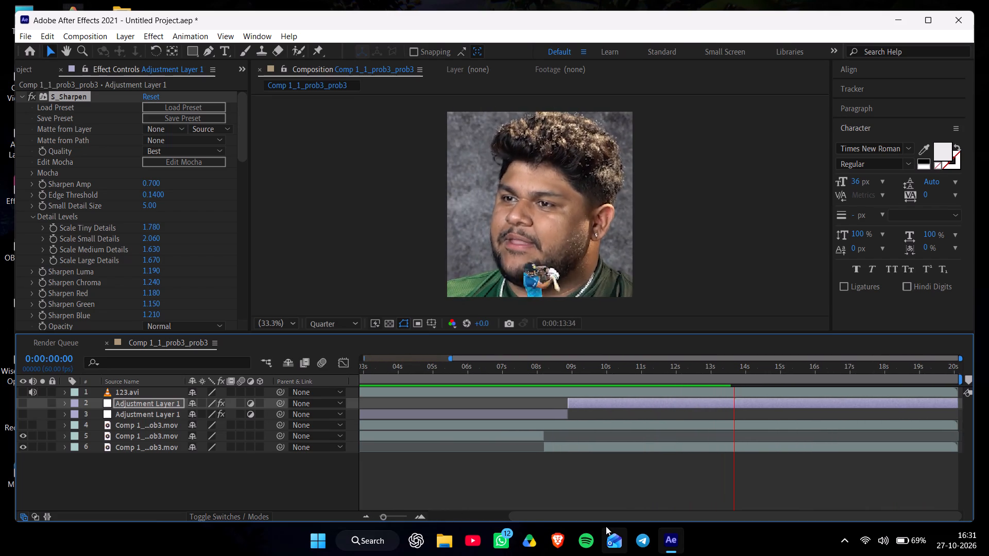
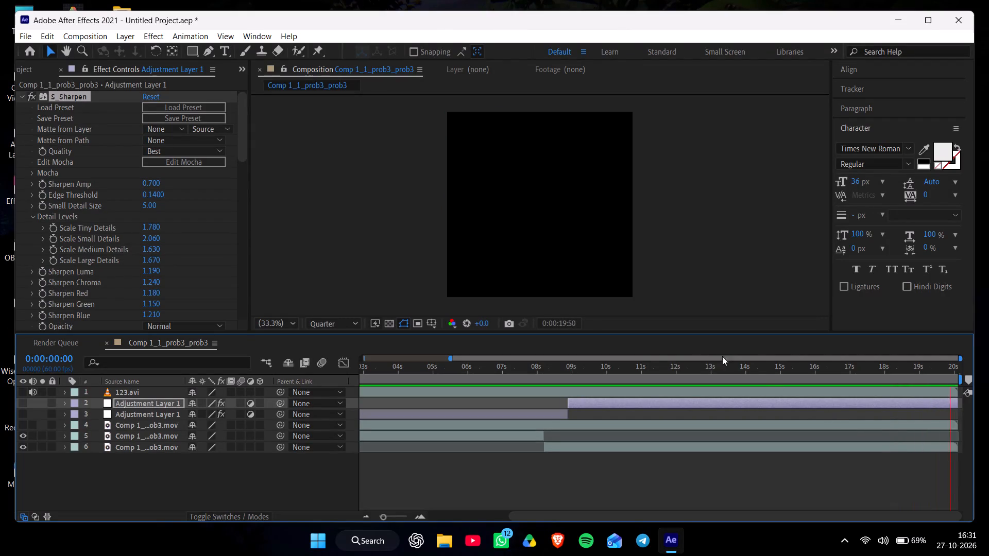
Scrub and play the ungraded edit around the adjustment layer split, stopping on the helmeted batsman shot at 0:00:09:40.
left_click_drag(639, 368, 584, 390)
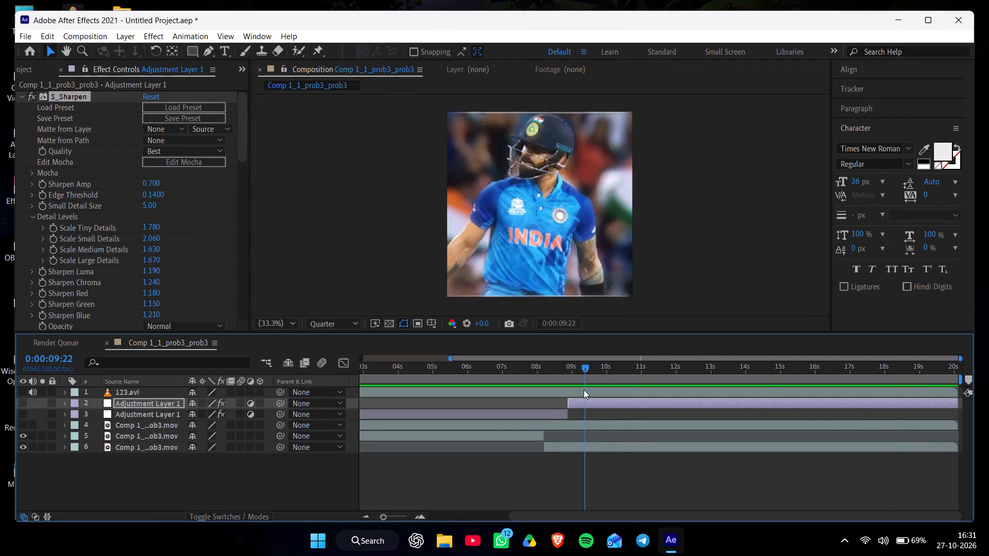
left_click_drag(584, 390, 571, 464)
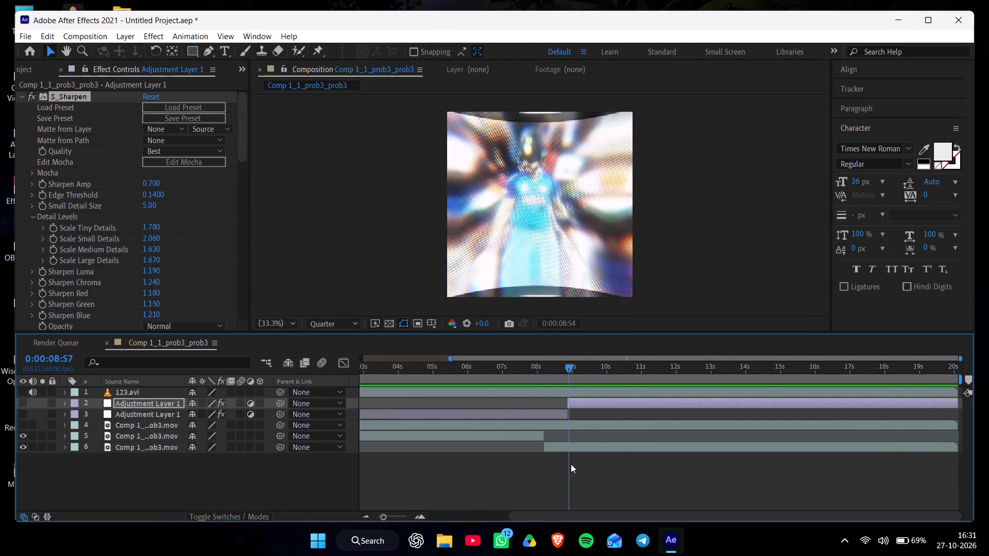
left_click_drag(571, 464, 556, 471)
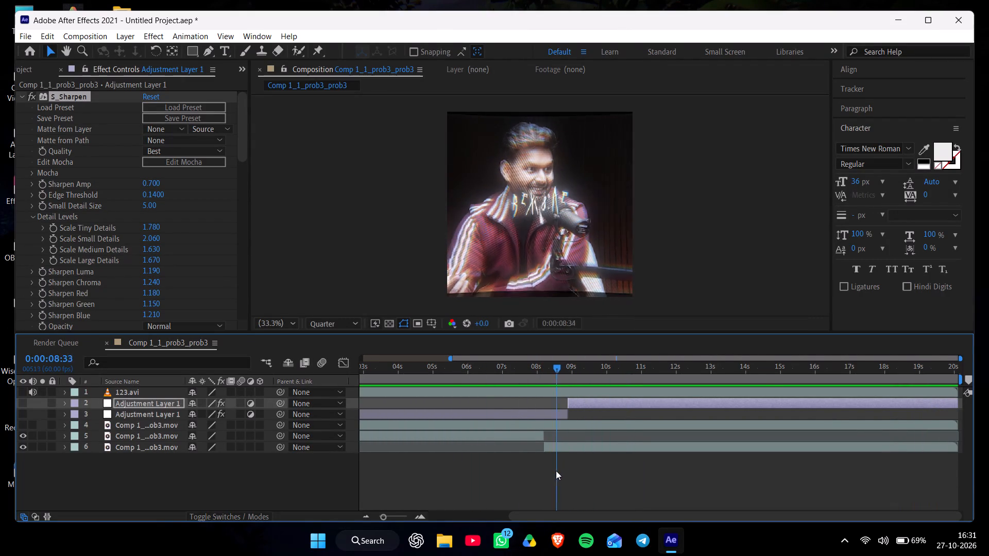
left_click_drag(556, 471, 521, 472)
key("space")
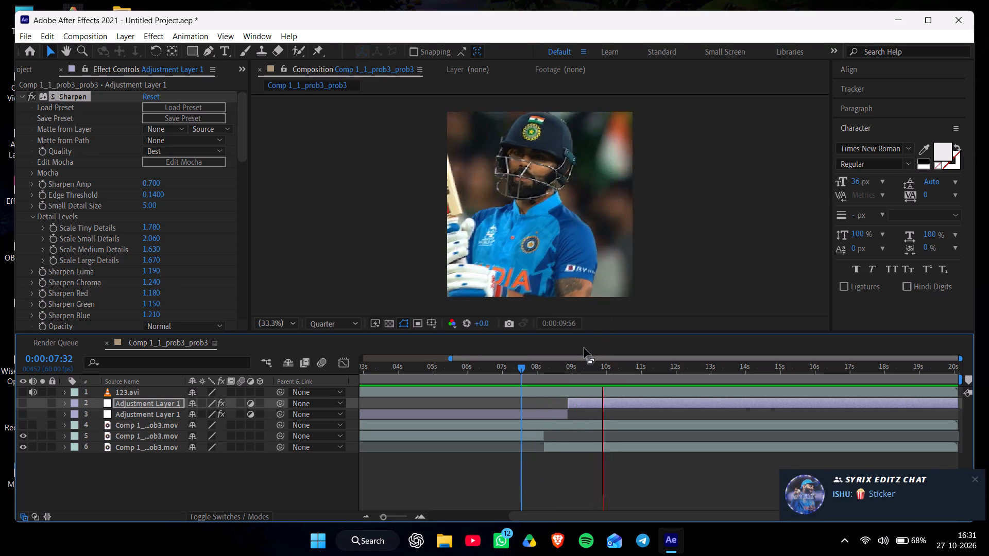
left_click_drag(576, 369, 592, 374)
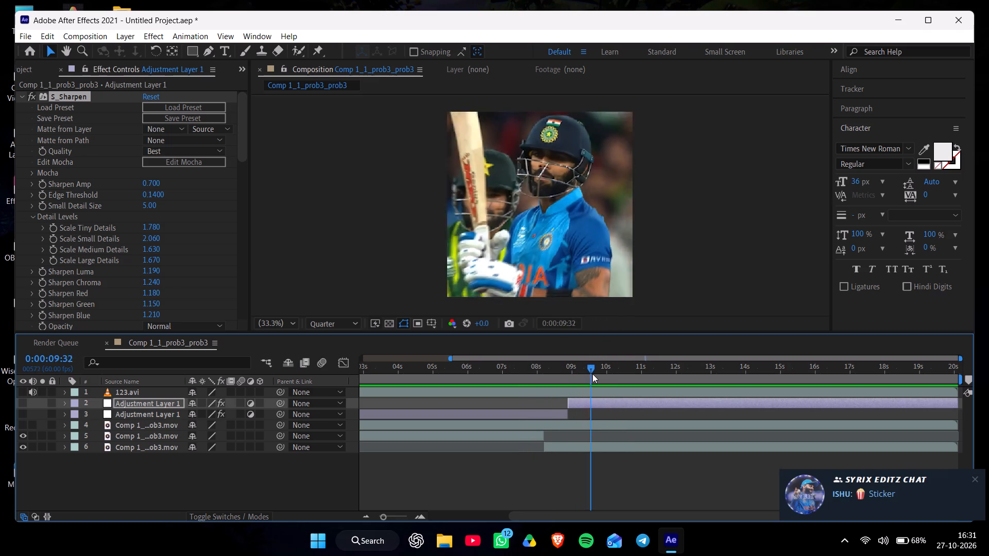
left_click_drag(592, 374, 595, 376)
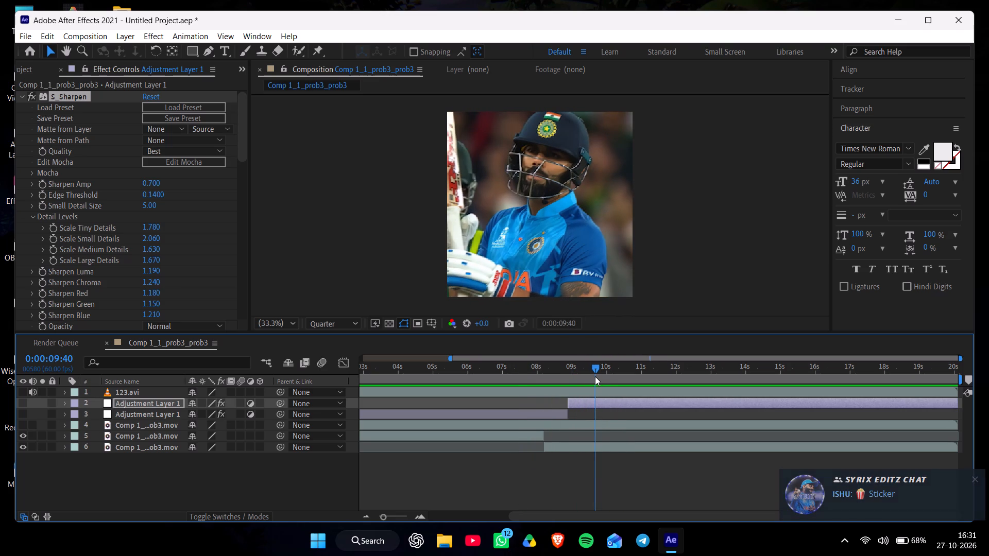
left_click(602, 446)
left_click(600, 463)
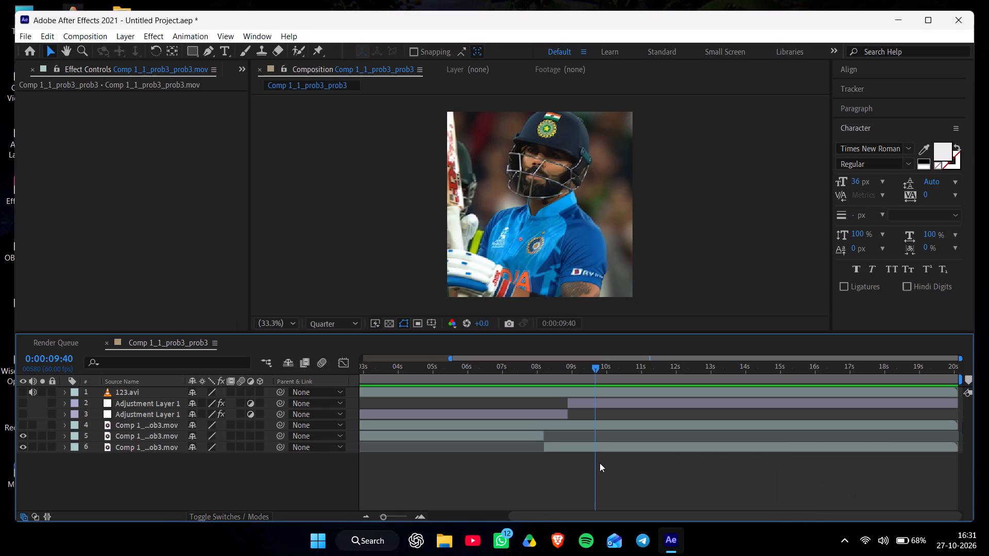
Import the Heisenberg "you're goddamn right" audio file from the Downloads folder into the project.
key("ctrl+i")
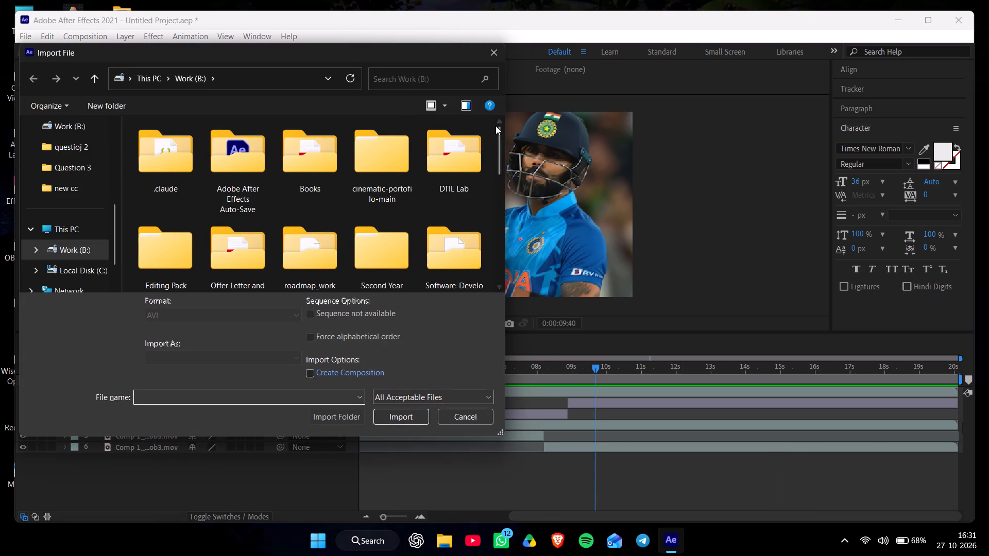
left_click_drag(500, 140, 478, 230)
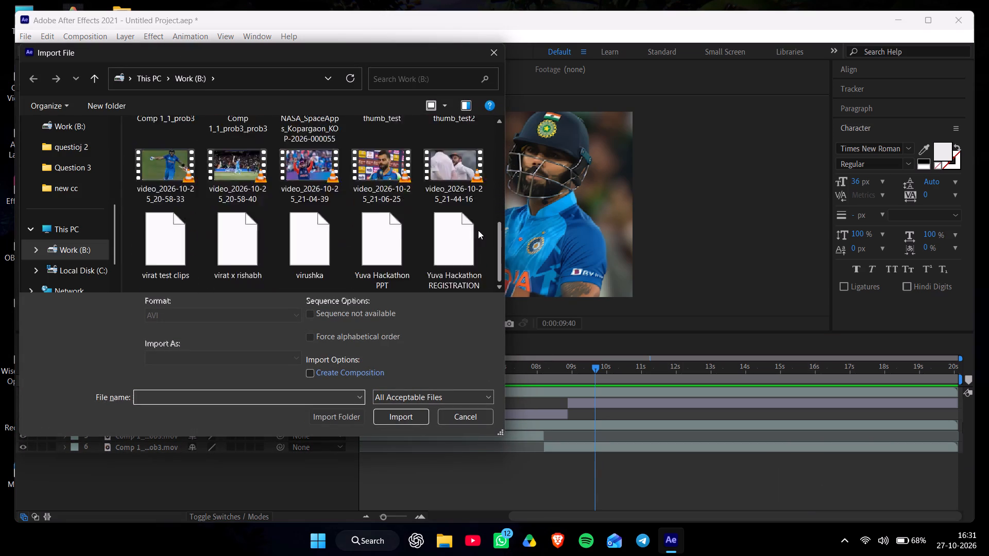
left_click_drag(478, 230, 503, 273)
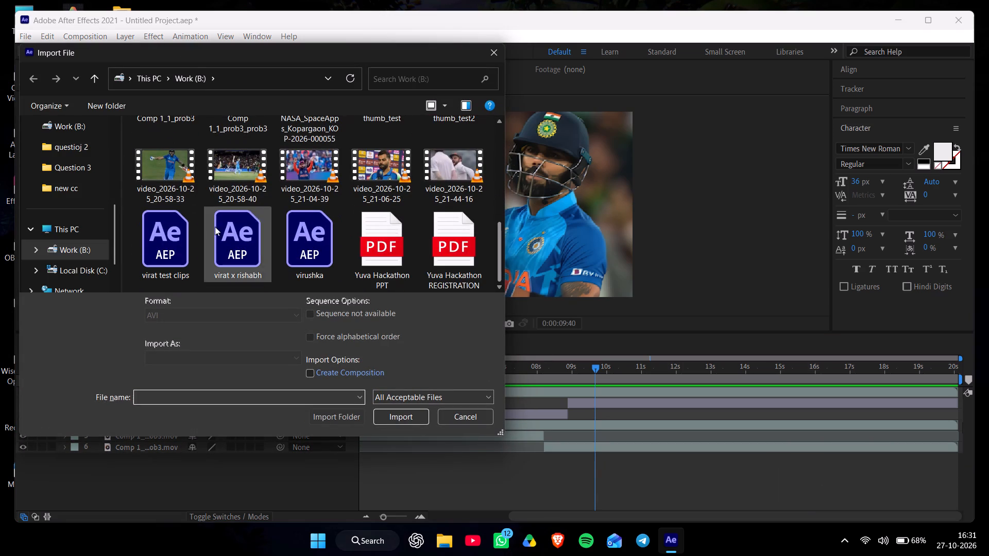
left_click_drag(115, 236, 119, 166)
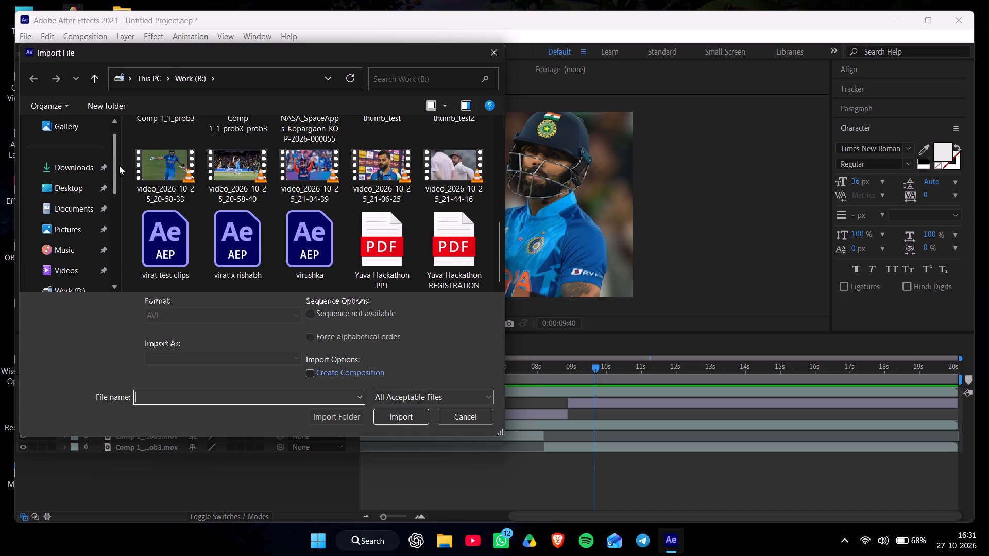
left_click_drag(119, 166, 119, 153)
left_click(81, 190)
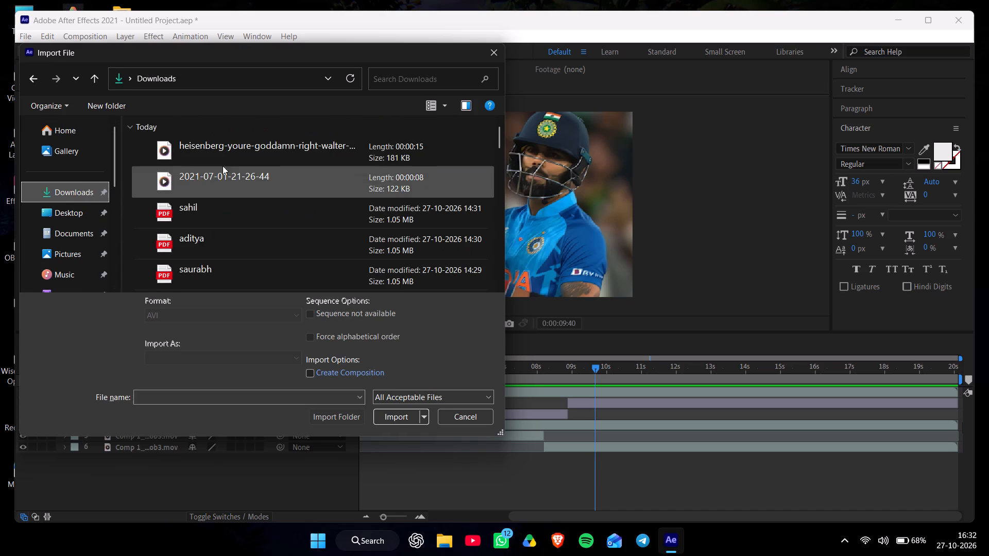
left_click(288, 156)
left_click(383, 416)
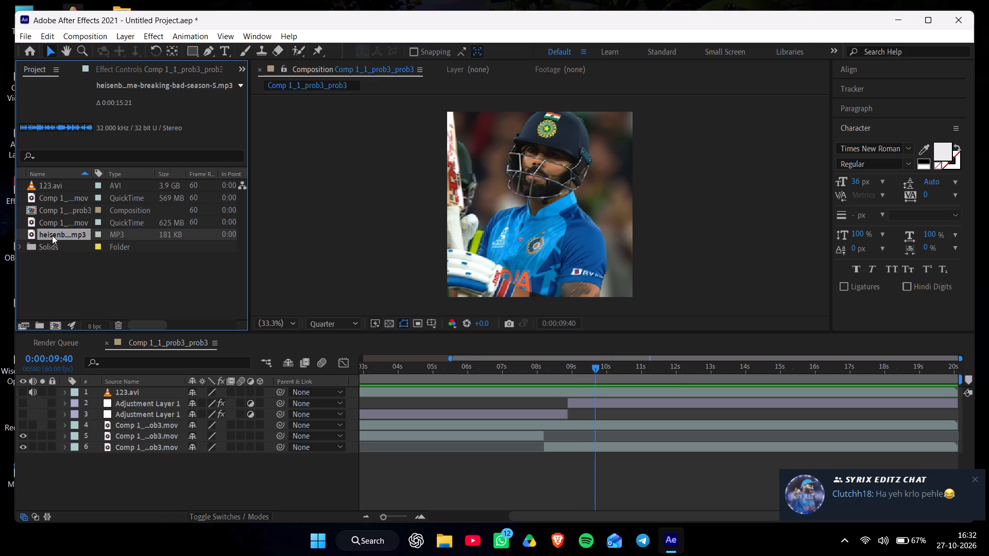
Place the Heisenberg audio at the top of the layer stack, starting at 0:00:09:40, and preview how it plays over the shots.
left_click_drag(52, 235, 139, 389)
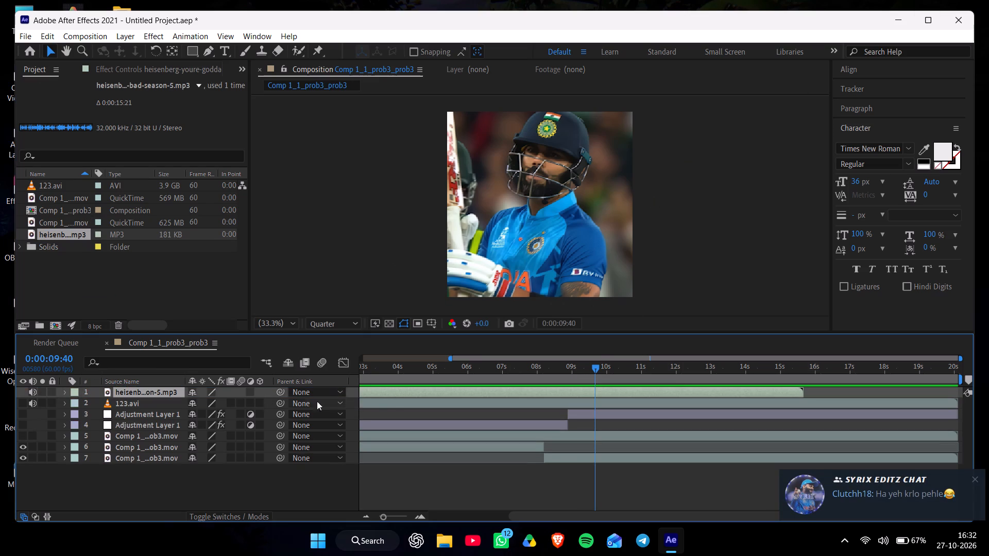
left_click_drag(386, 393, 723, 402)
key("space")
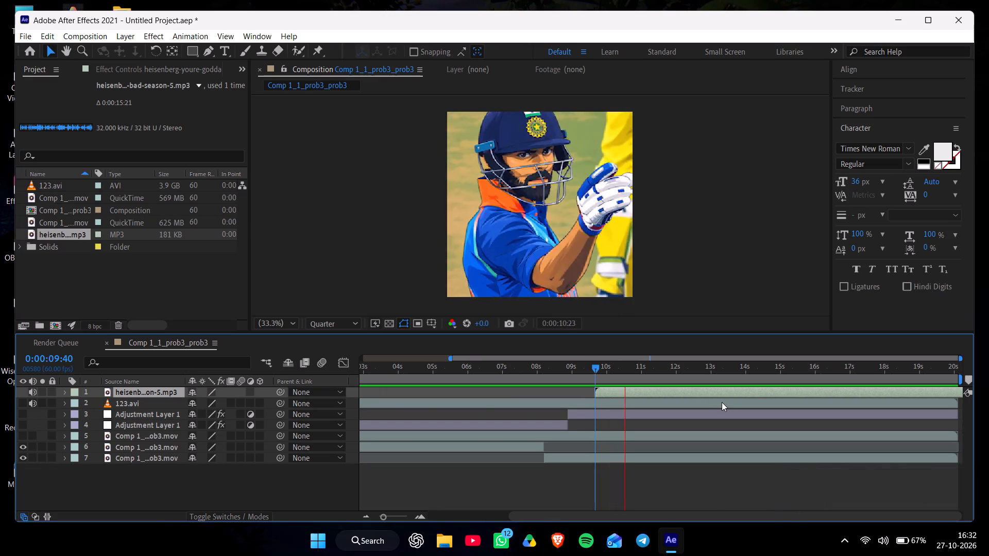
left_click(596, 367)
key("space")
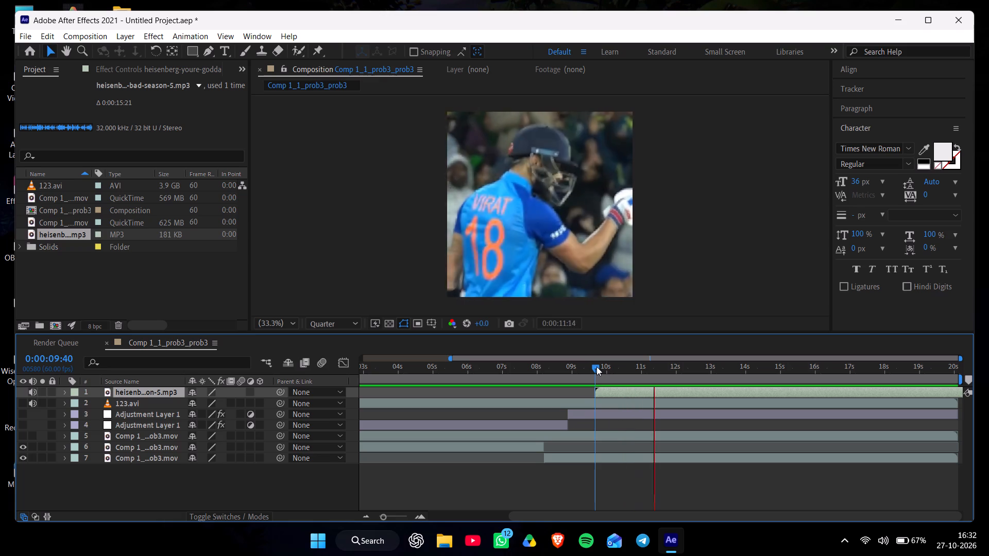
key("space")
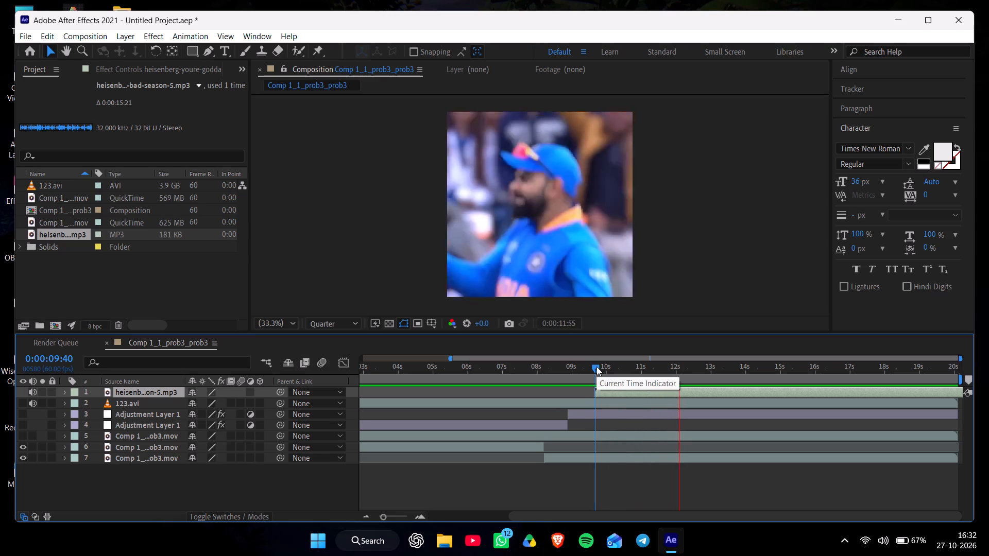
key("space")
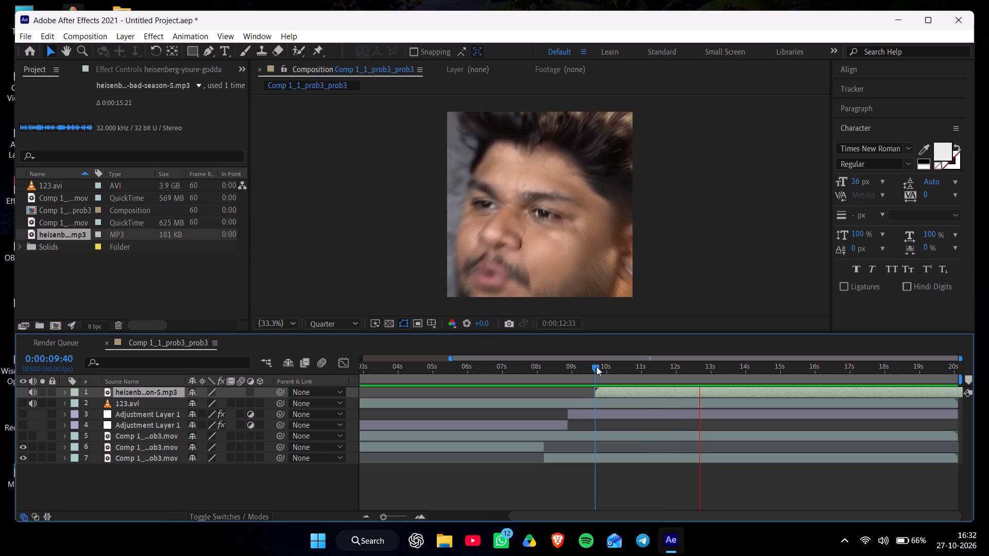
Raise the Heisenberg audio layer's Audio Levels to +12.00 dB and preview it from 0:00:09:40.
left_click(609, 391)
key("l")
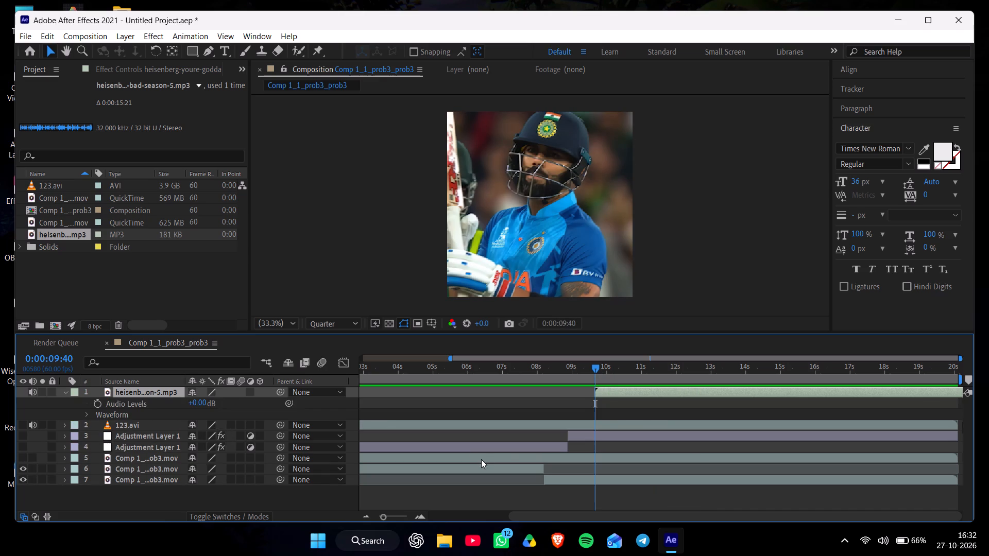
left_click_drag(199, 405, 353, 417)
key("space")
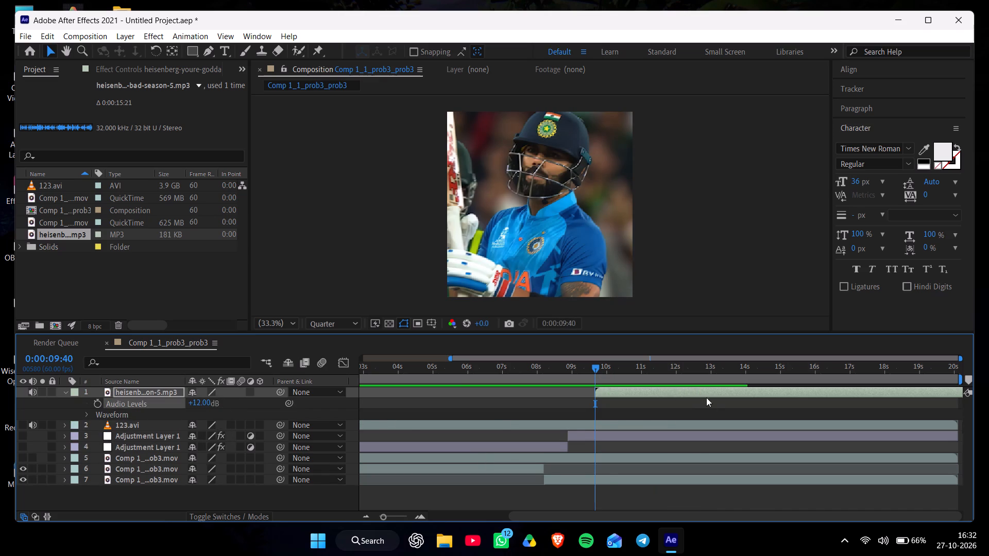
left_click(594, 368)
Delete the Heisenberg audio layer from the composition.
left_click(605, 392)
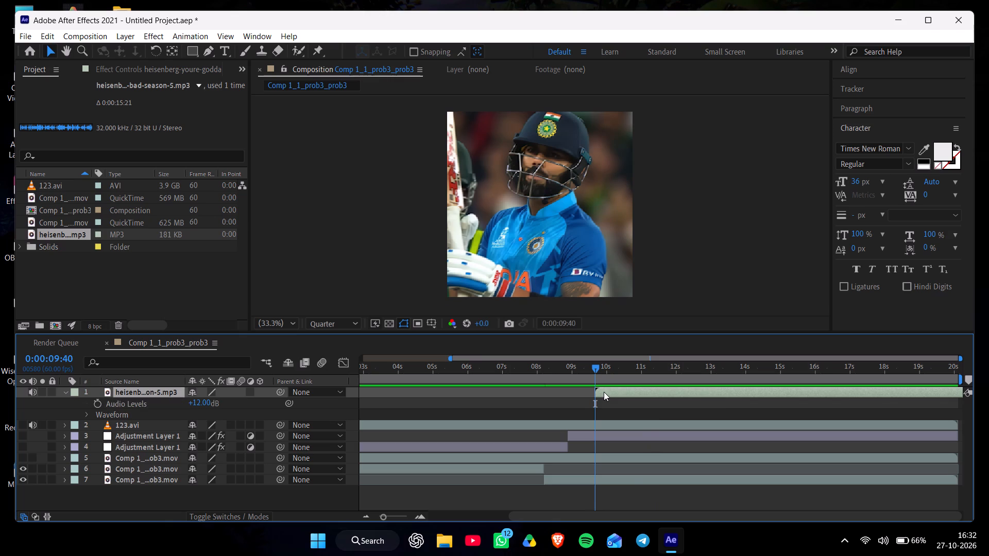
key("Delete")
left_click_drag(598, 368, 671, 400)
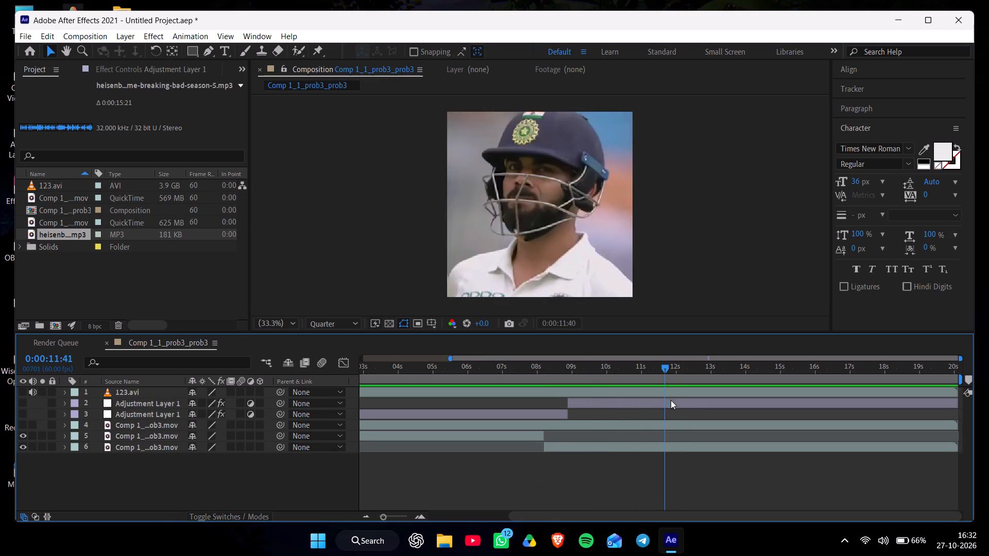
left_click_drag(671, 400, 774, 419)
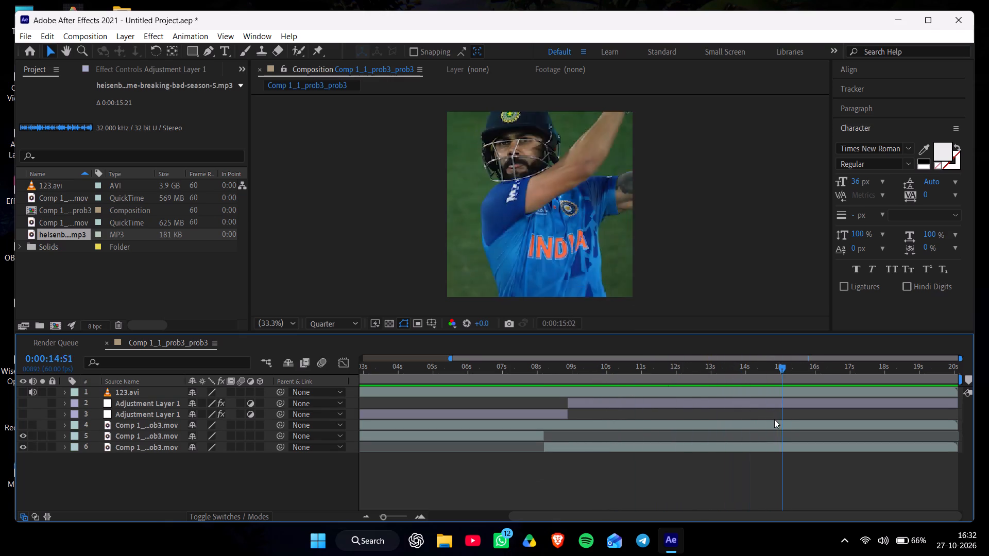
left_click_drag(774, 419, 742, 426)
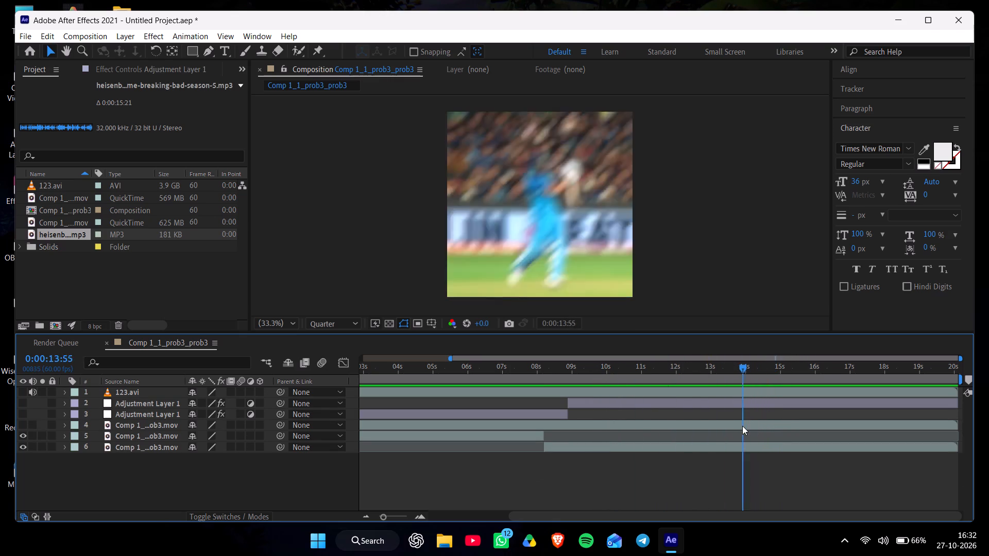
left_click_drag(742, 426, 752, 424)
left_click(179, 288)
key("ctrl+i")
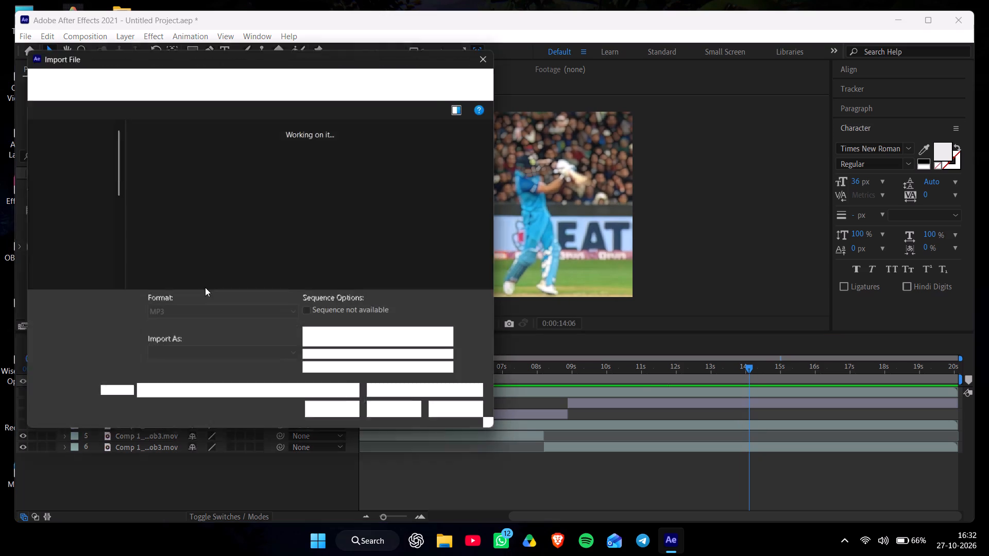
left_click(428, 170)
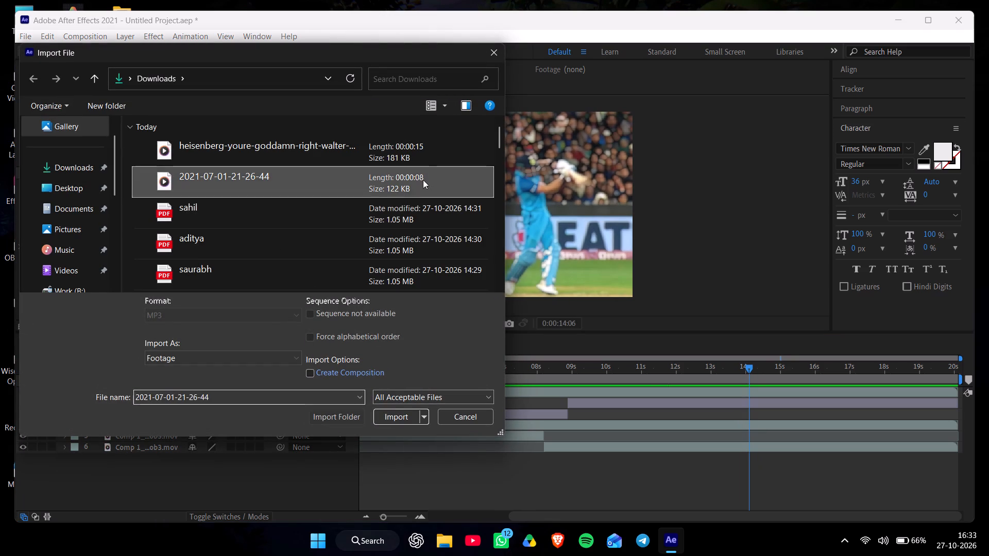
left_click(388, 418)
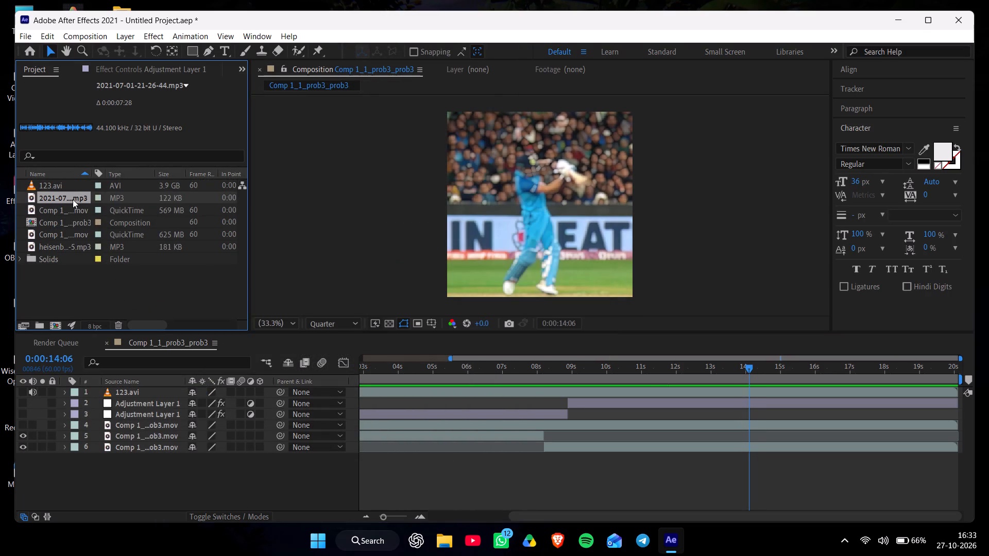
left_click_drag(73, 199, 110, 389)
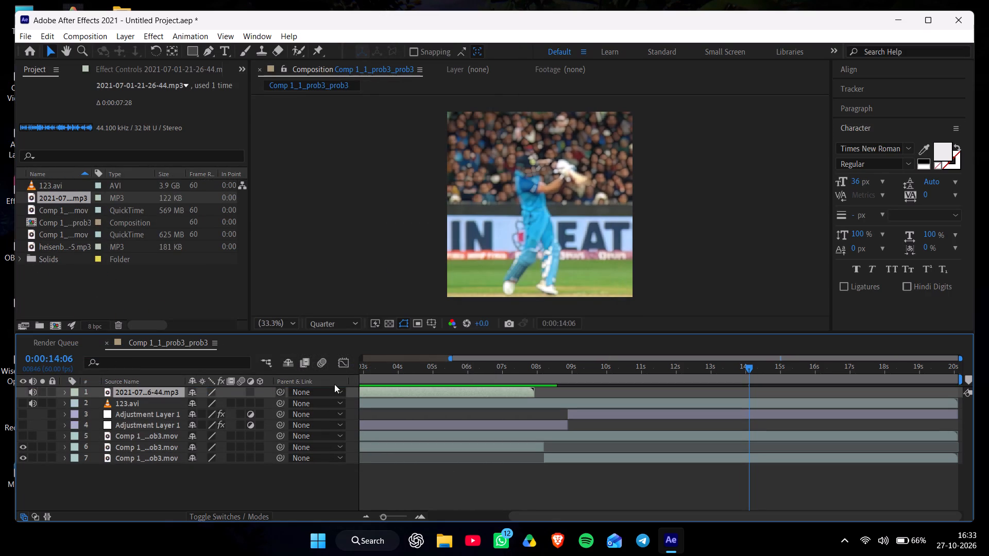
left_click_drag(377, 394, 863, 401)
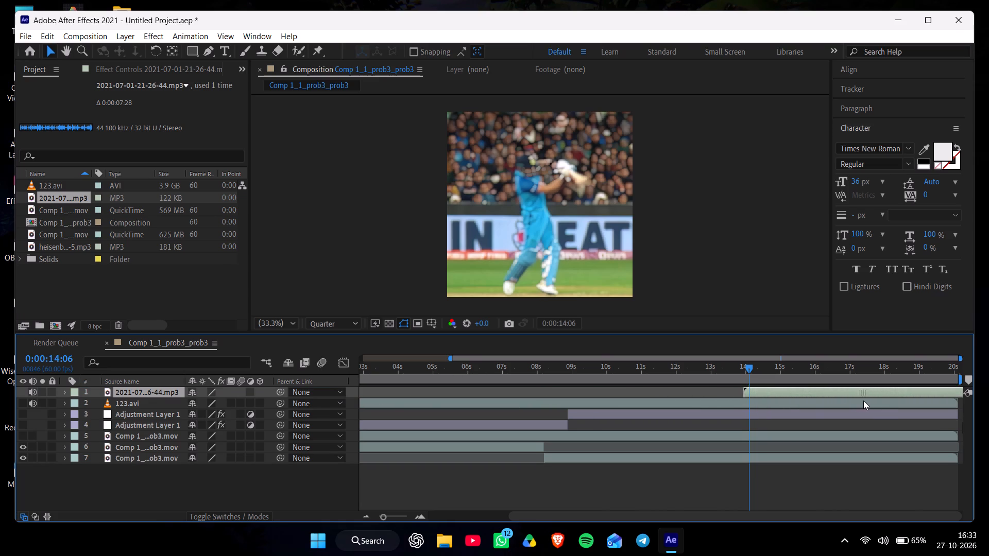
left_click_drag(863, 401, 728, 409)
key("space")
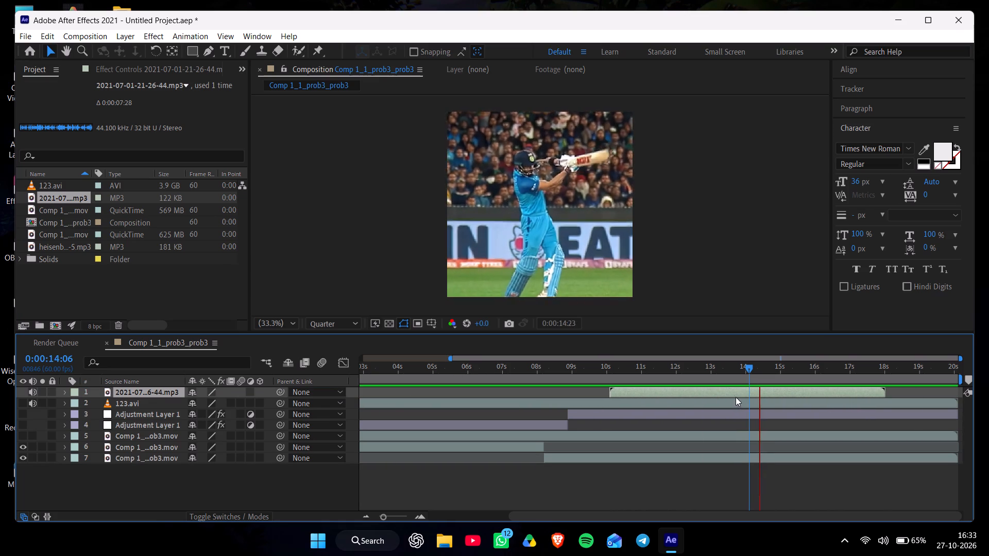
left_click(748, 370)
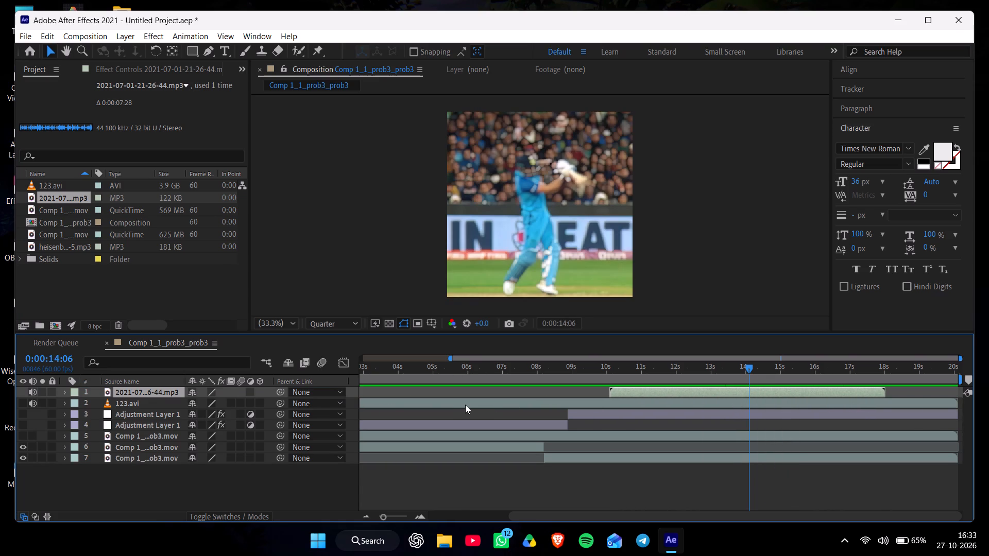
key("l")
left_click_drag(205, 404, 263, 414)
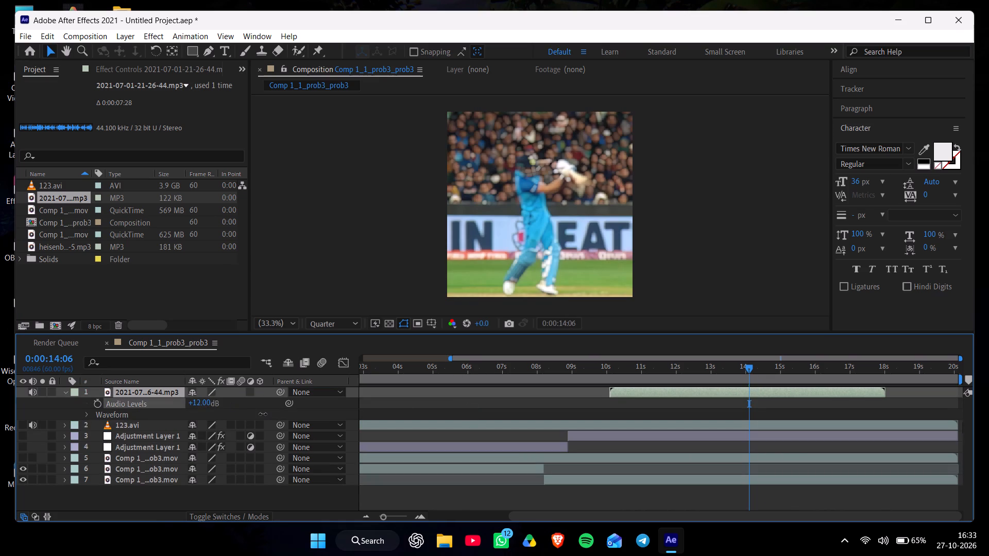
left_click_drag(263, 414, 277, 424)
left_click_drag(277, 424, 278, 424)
key("space")
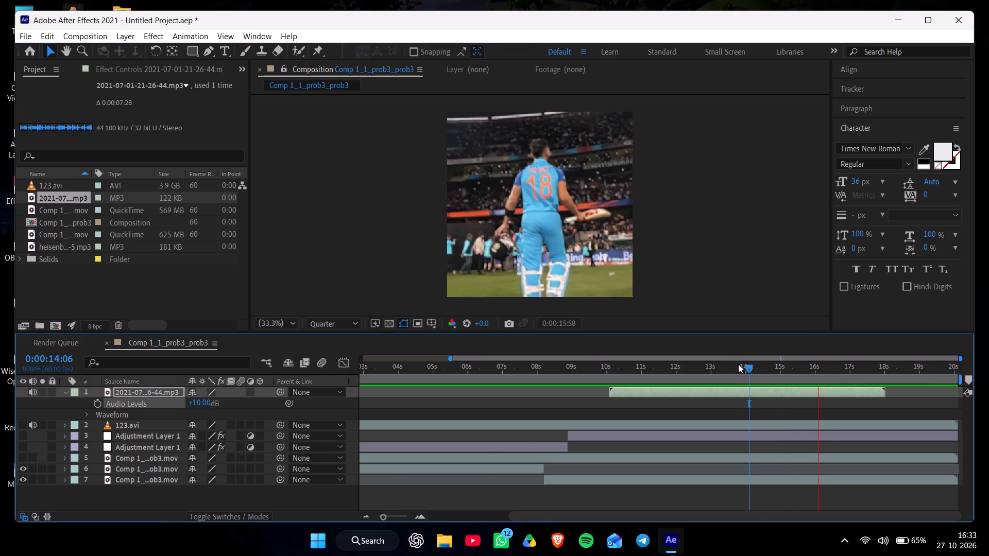
left_click(612, 369)
key("space")
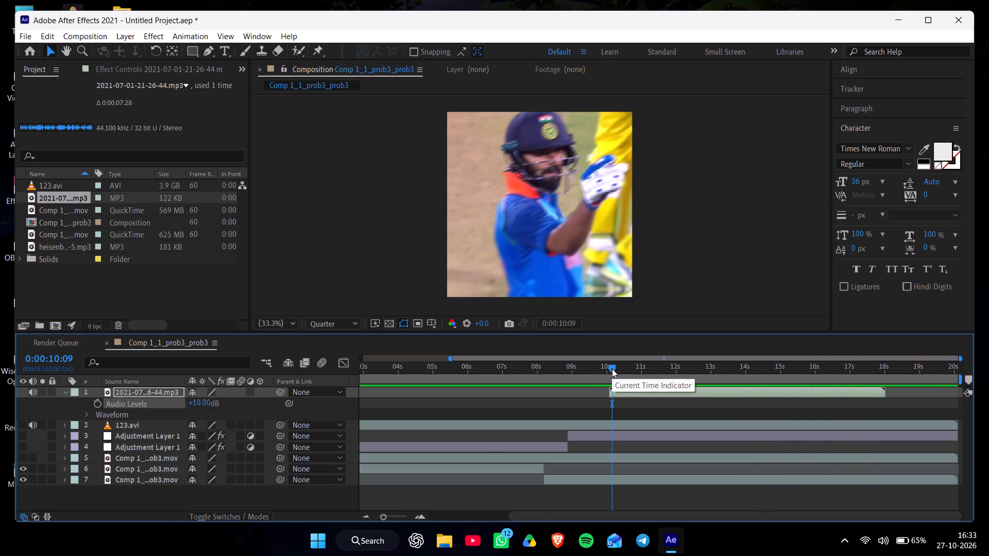
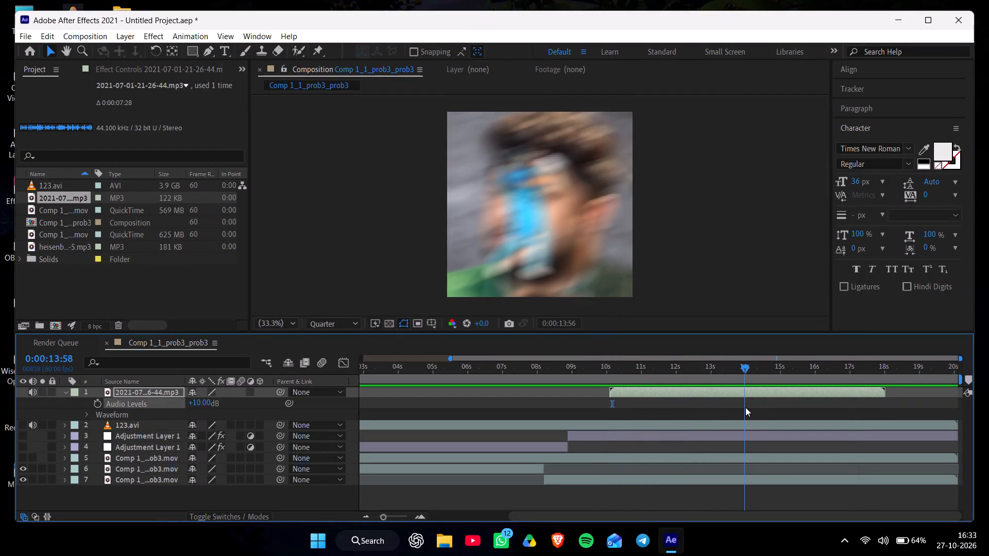
Add an Audio Levels keyframe to the 123.avi layer at 0:00:13:52, during the portrait-to-batting transition, and begin adjusting its level.
left_click(744, 369)
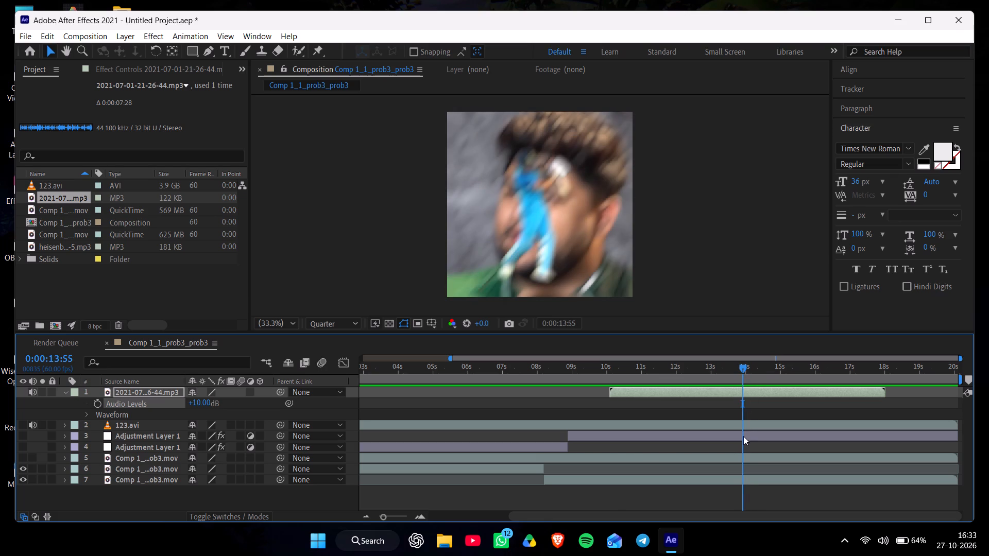
left_click(742, 371)
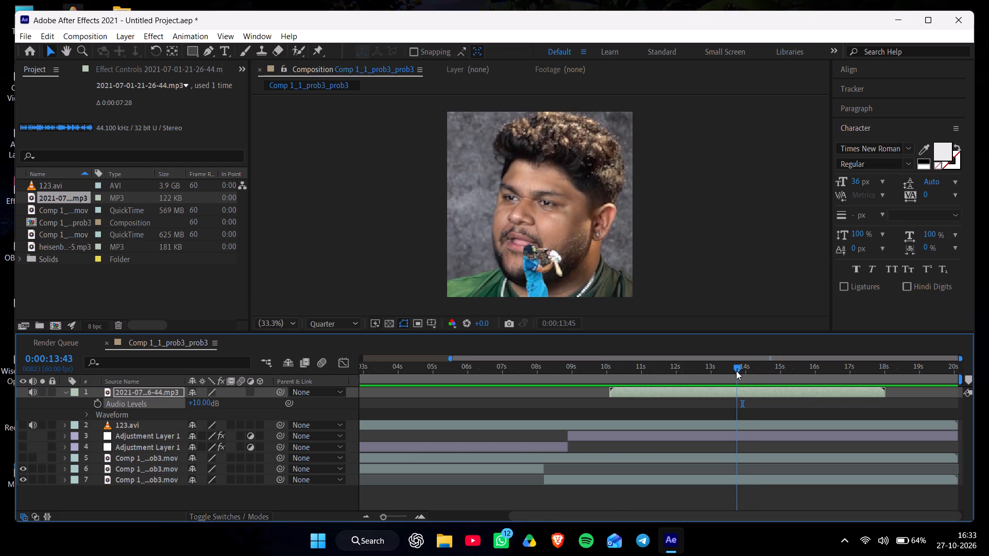
left_click(747, 428)
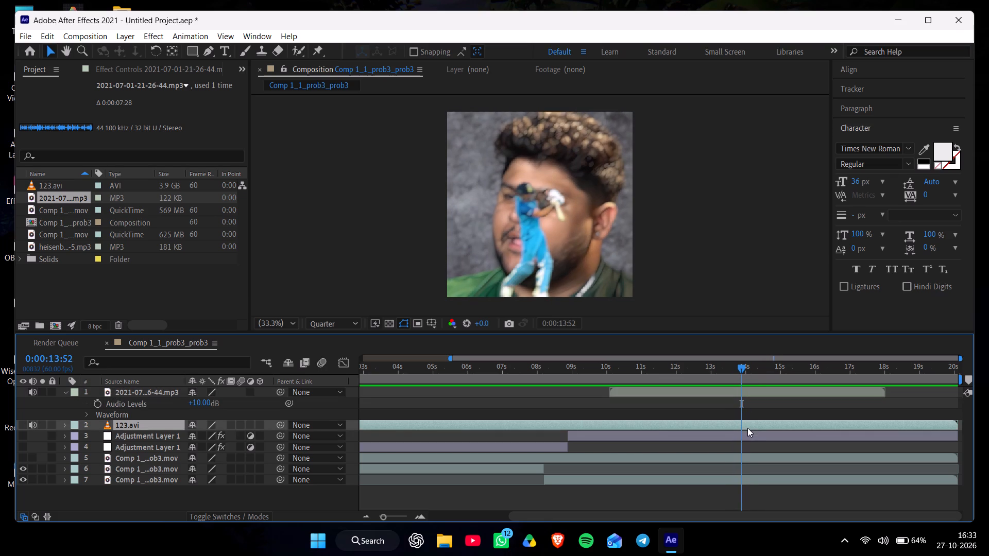
key("l")
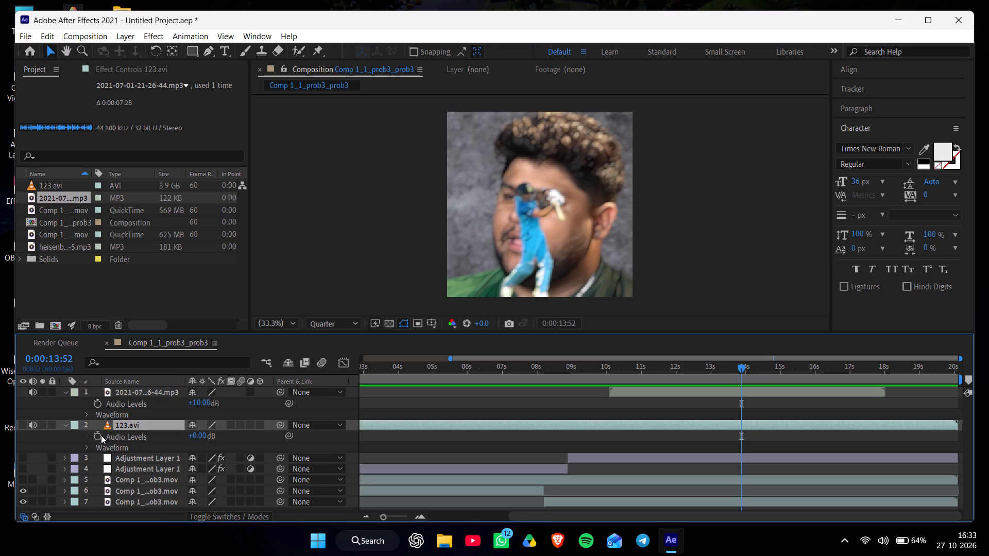
left_click(96, 435)
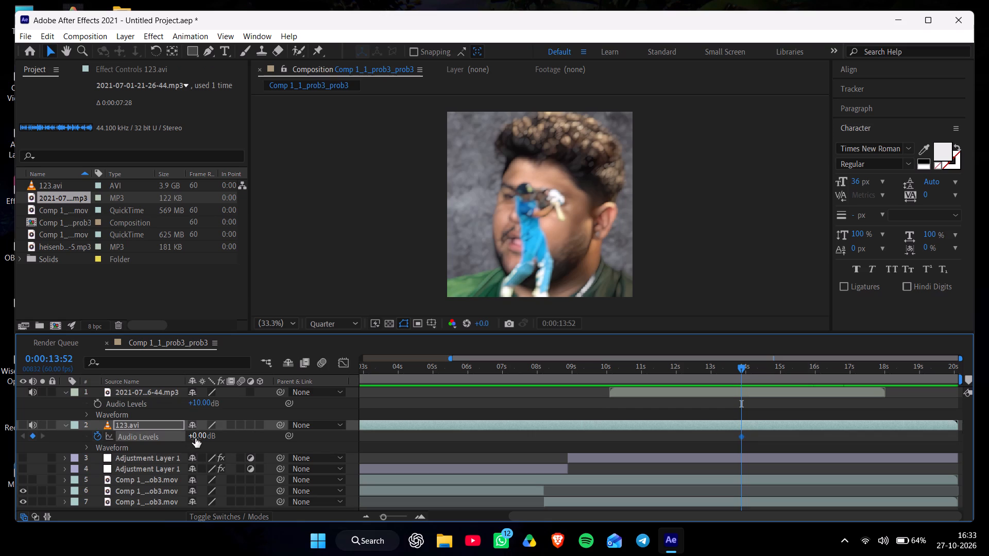
left_click_drag(197, 441, 195, 442)
Set the 123.avi layer's Audio Levels to -10.00 dB at the 0:00:13:52 keyframe and preview the sound.
left_click_drag(195, 442, 191, 441)
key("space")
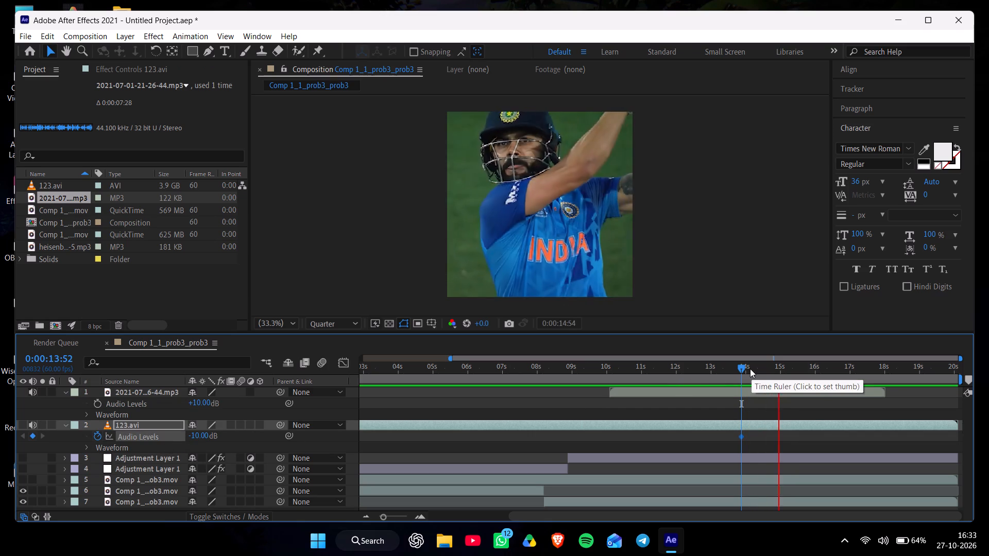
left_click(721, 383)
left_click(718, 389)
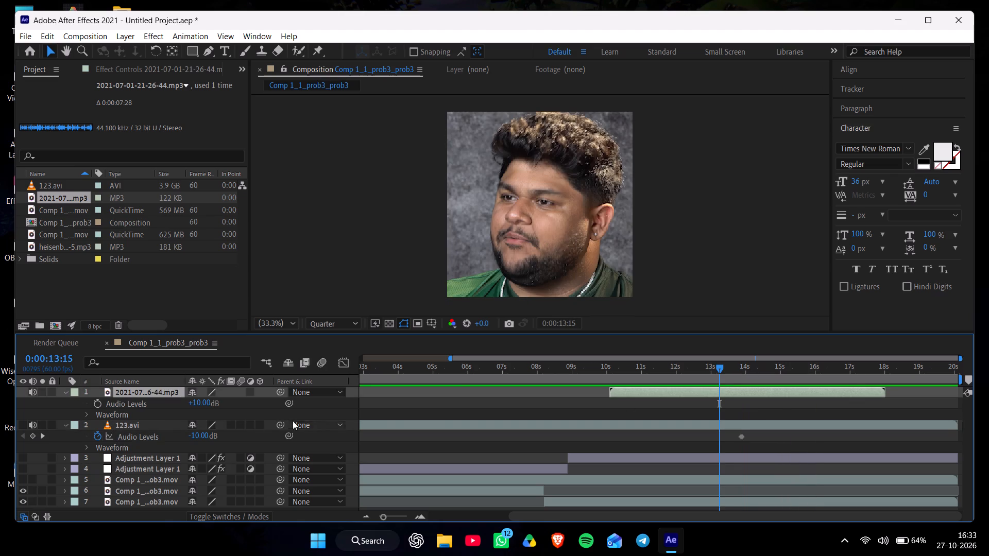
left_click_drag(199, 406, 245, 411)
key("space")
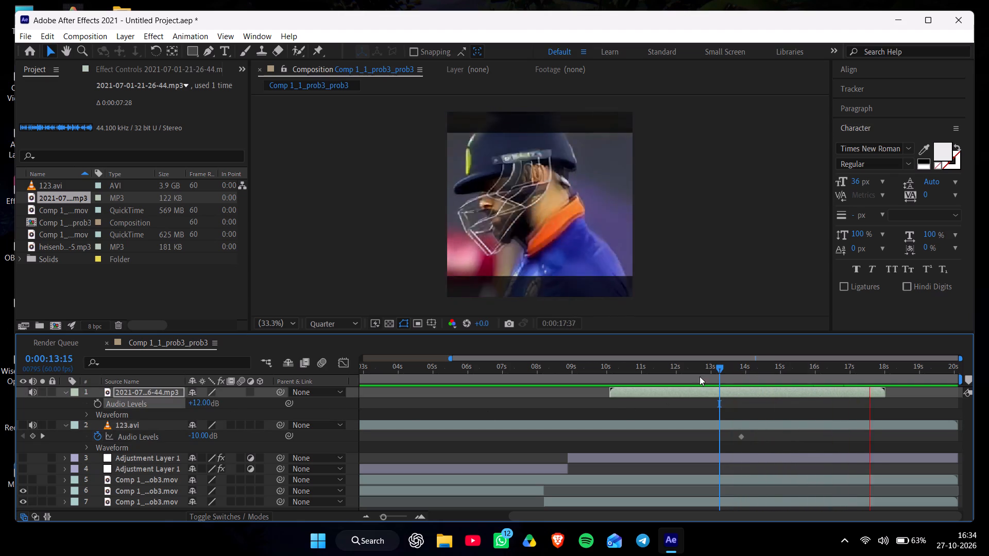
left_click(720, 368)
left_click(722, 392)
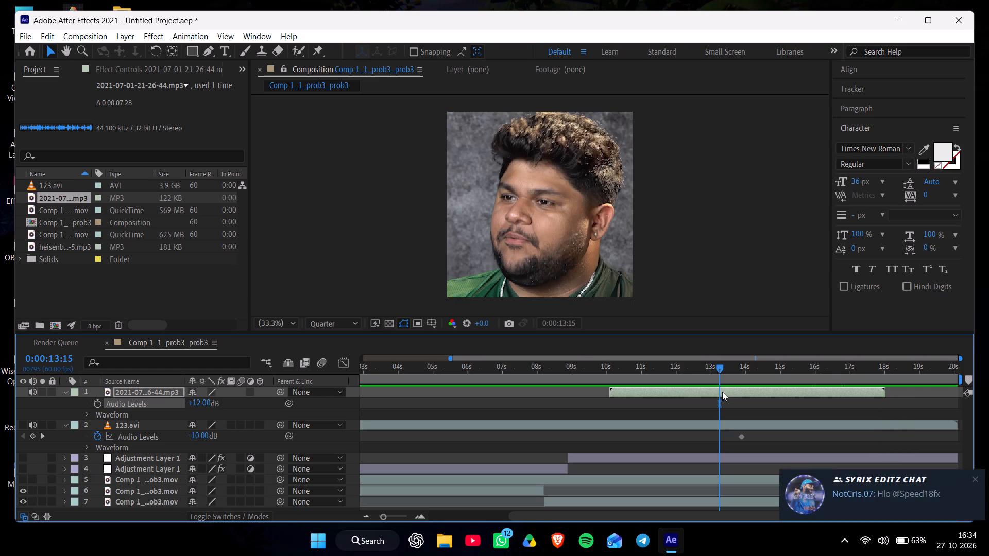
key("Delete")
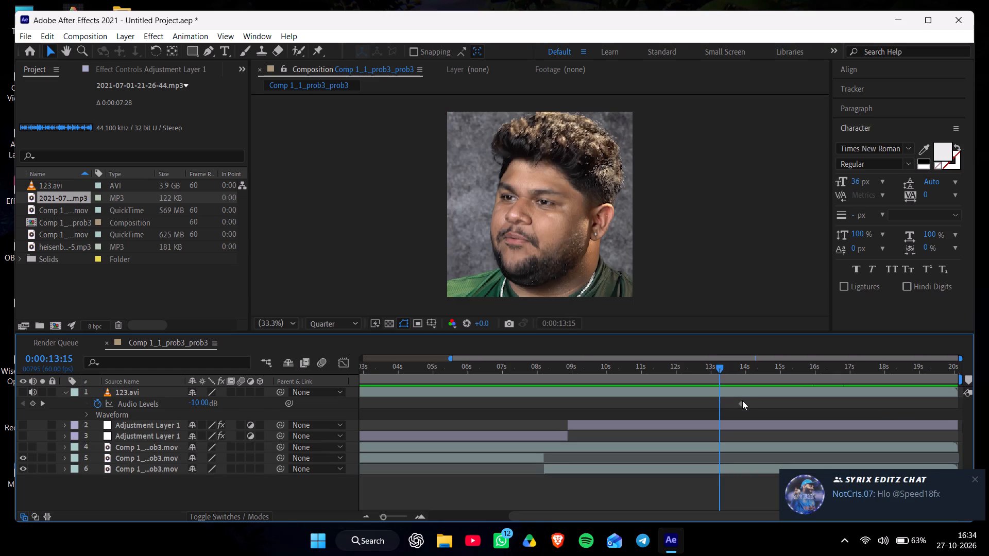
Delete the 123.avi layer's Audio Levels keyframe at 0:00:13:52 and preview from 0:00:13:15.
left_click(742, 405)
key("Delete")
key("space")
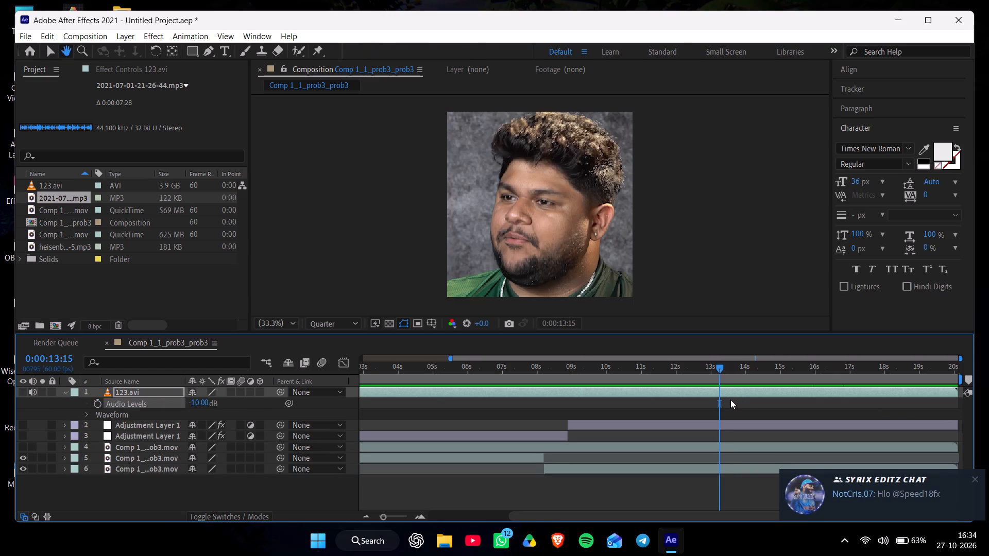
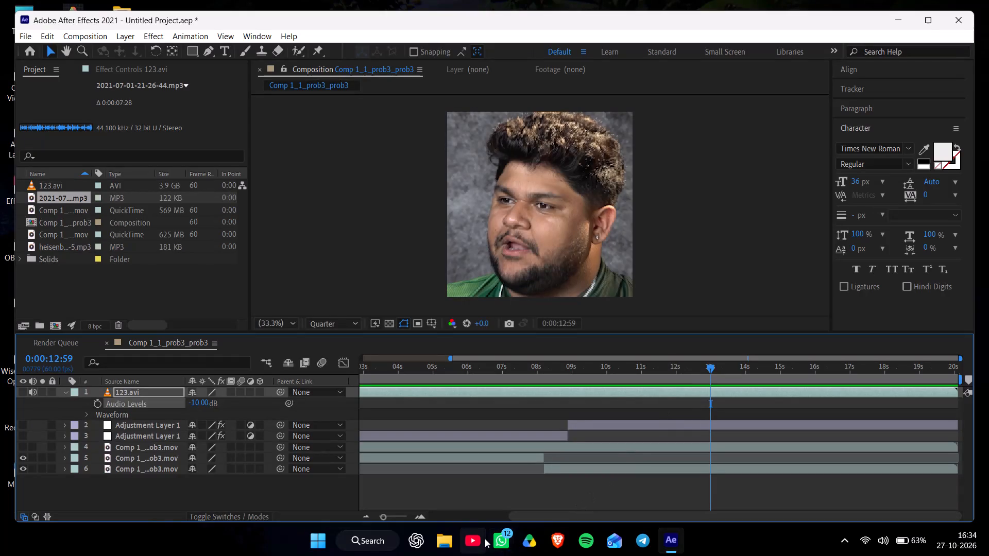
Switch to YouTube and start a video search beginning with "how to add meme".
left_click(483, 538)
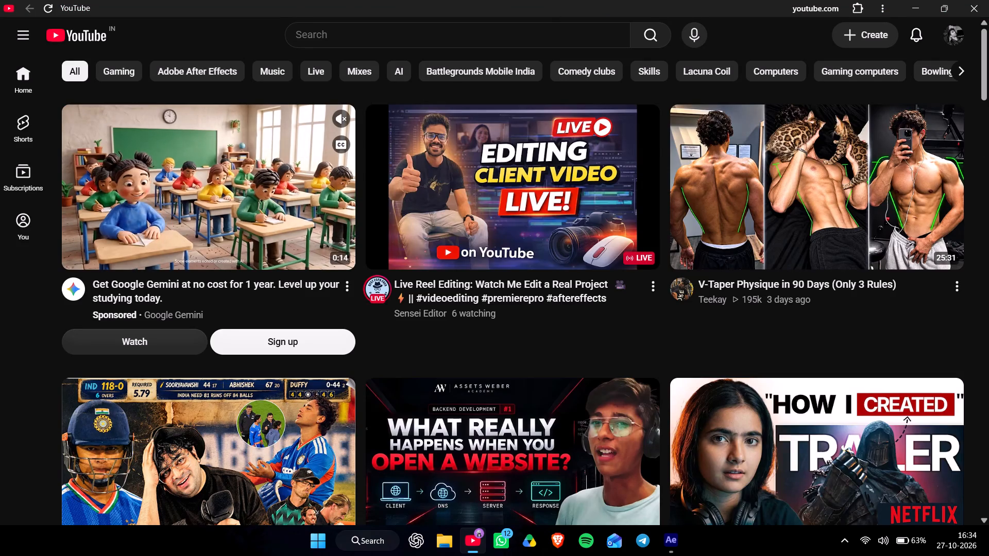
left_click(545, 30)
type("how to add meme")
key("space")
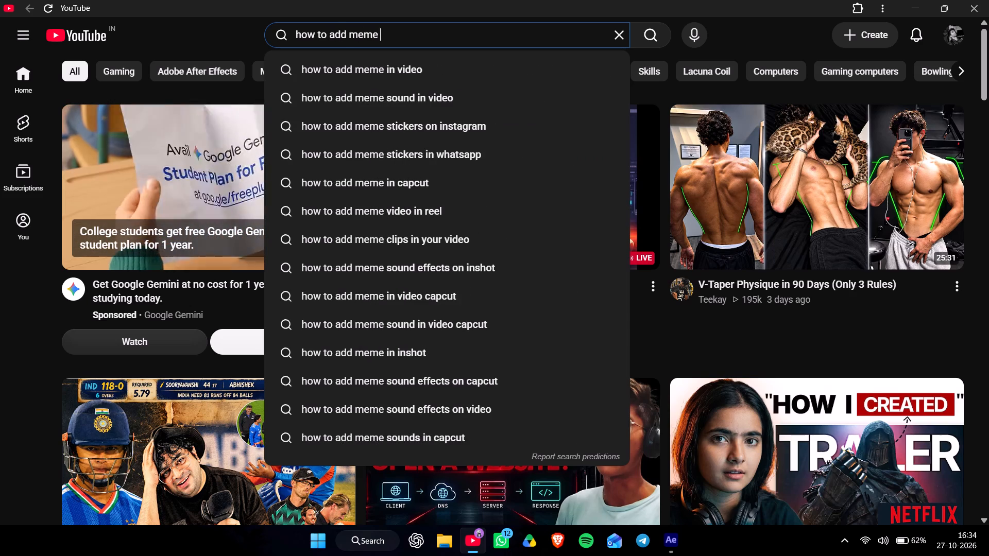
Search YouTube for "how to add meme sound in our edit".
type("sound in")
key("space")
type("our edit")
key("Return")
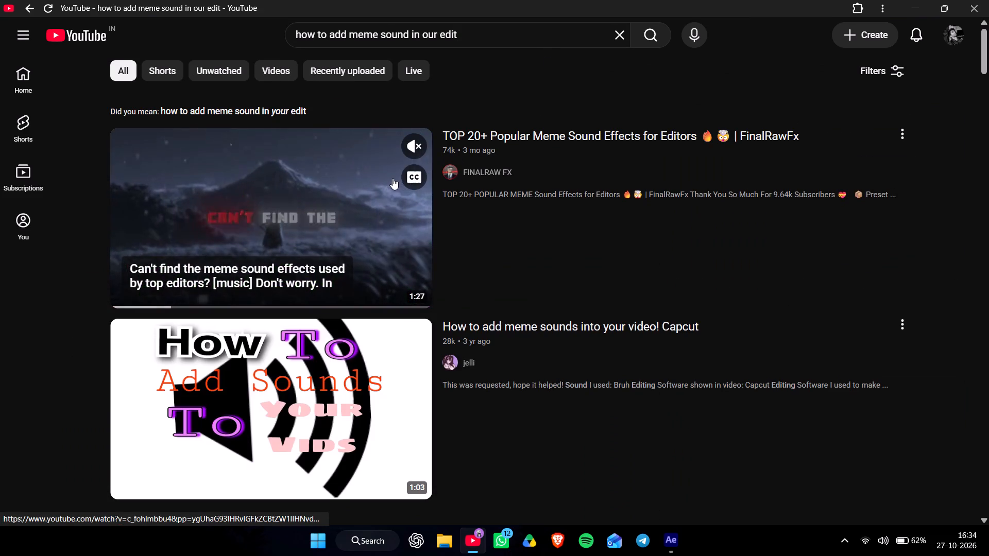
Browse the search results, open the "TOP 20+ Popular Meme Sound Effects for Editors" video by FinalRawFx and skip its ad.
left_click_drag(988, 50, 988, 55)
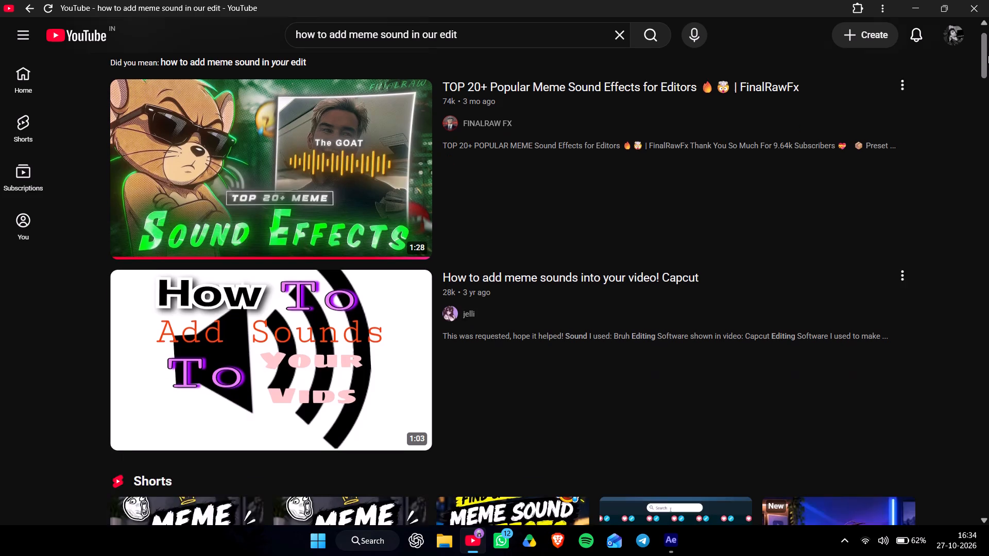
left_click_drag(988, 55, 988, 127)
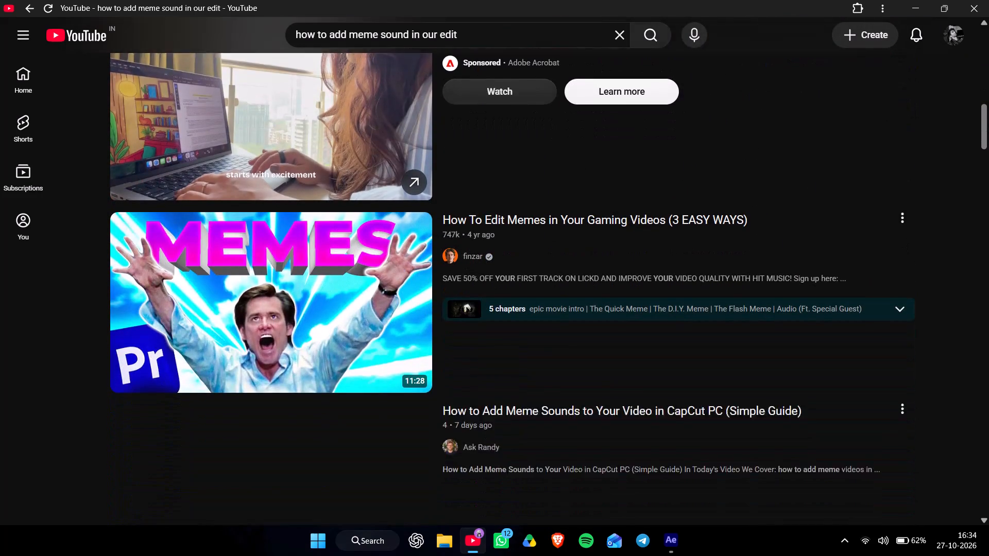
left_click_drag(988, 127, 988, 142)
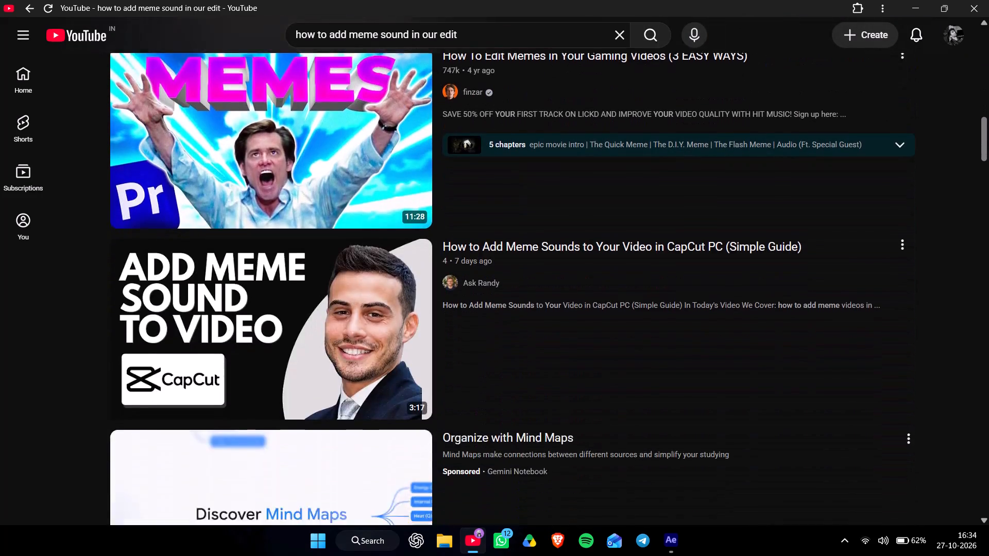
left_click_drag(988, 142, 988, 261)
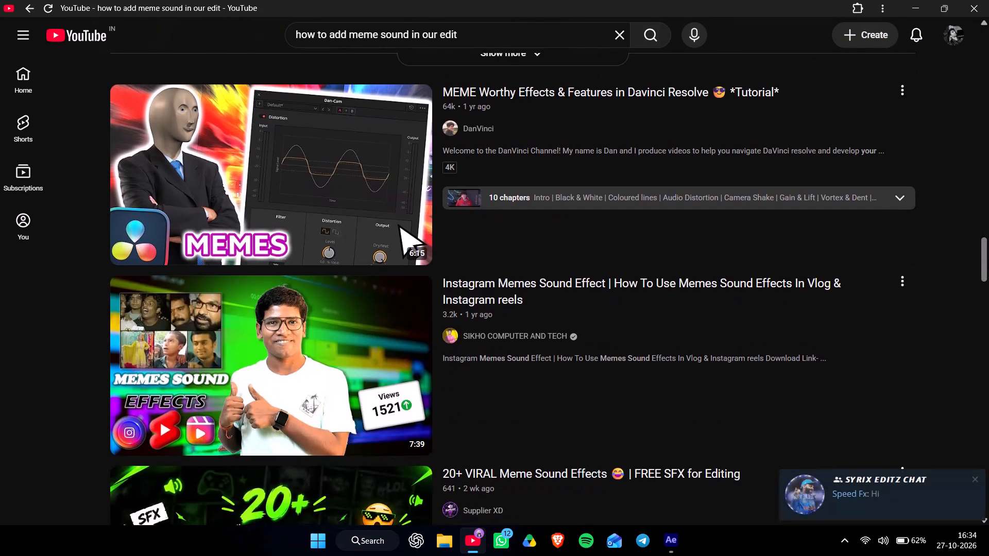
left_click_drag(988, 261, 988, 306)
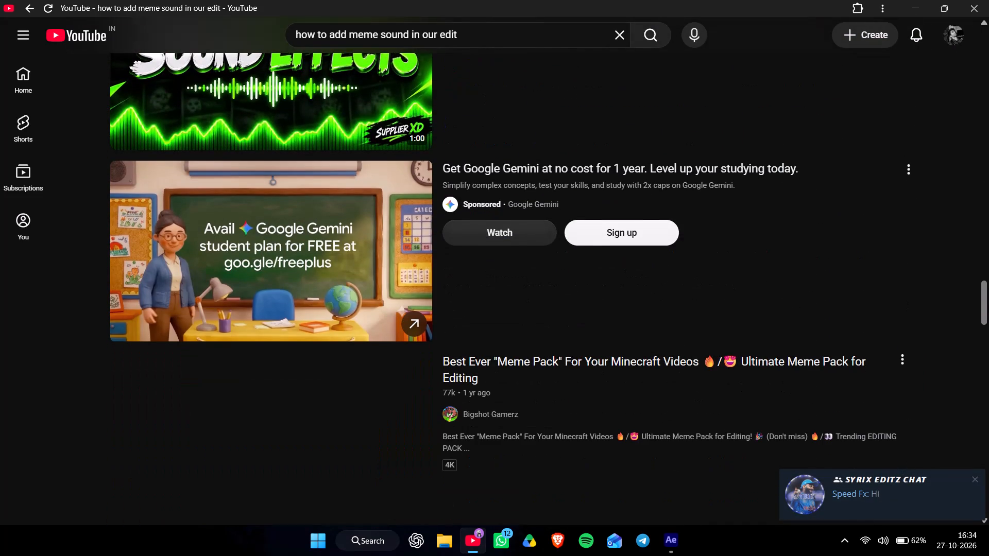
left_click_drag(988, 306, 974, 92)
left_click_drag(985, 102, 983, 45)
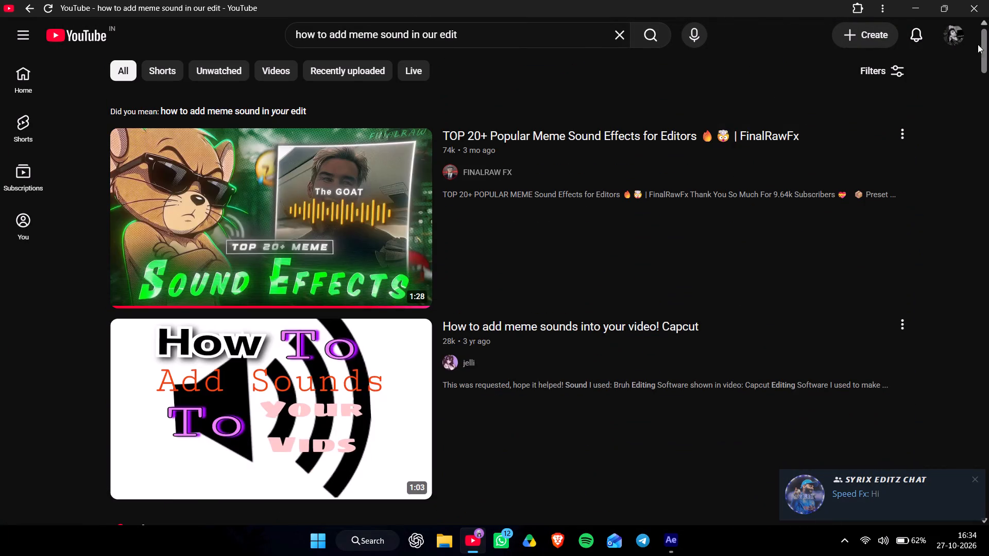
left_click(275, 200)
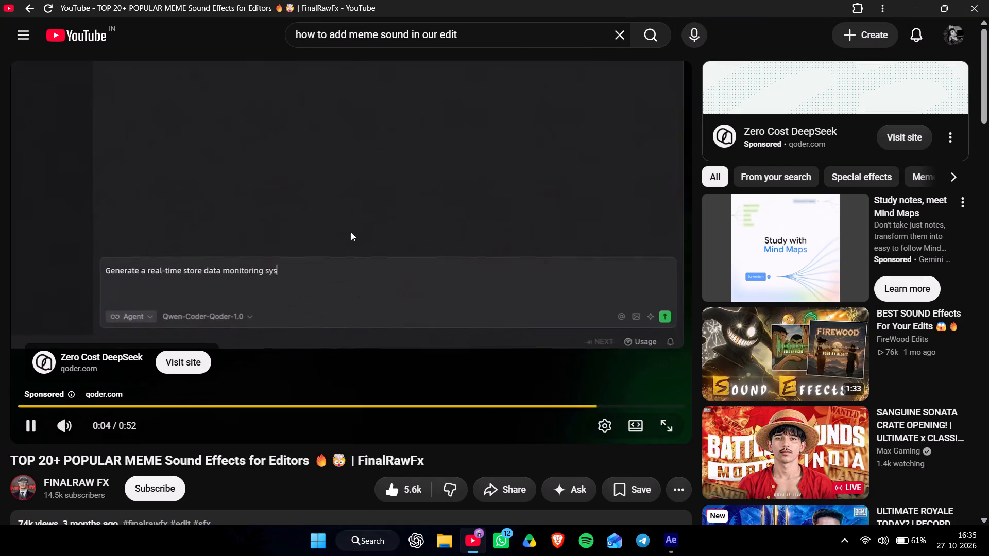
left_click(662, 386)
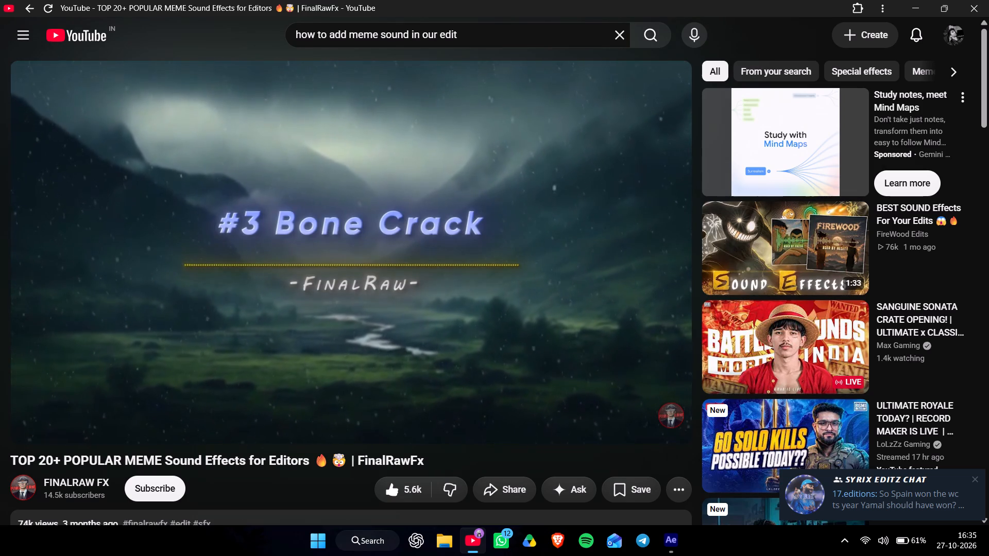
Open the suggested "BEST SOUND Effects For Your Edits" video by FireWood Edits and like it.
left_click(780, 246)
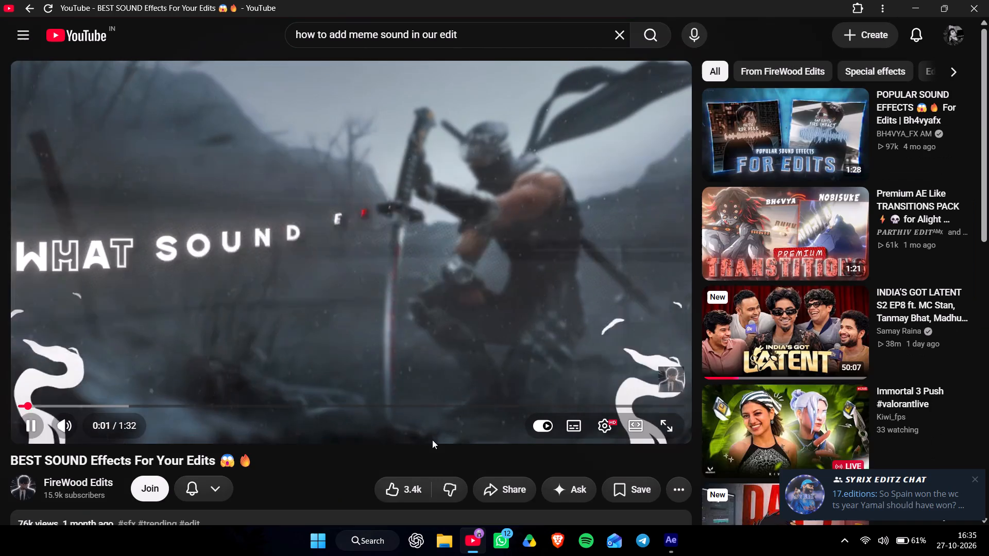
left_click(391, 487)
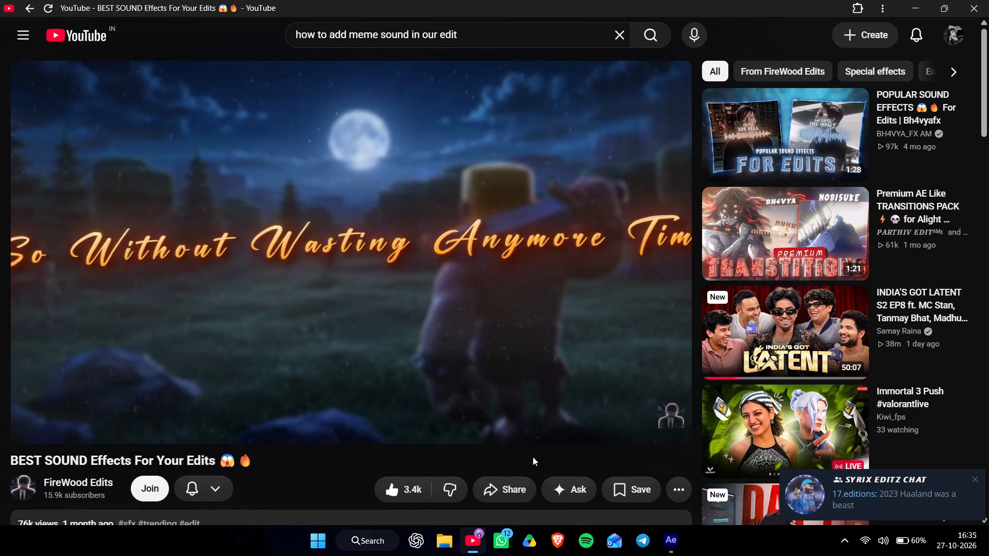
Look through the FireWood Edits video's description and comments for a sound effects download link, and return to the player.
scroll(533, 457, "down", 2)
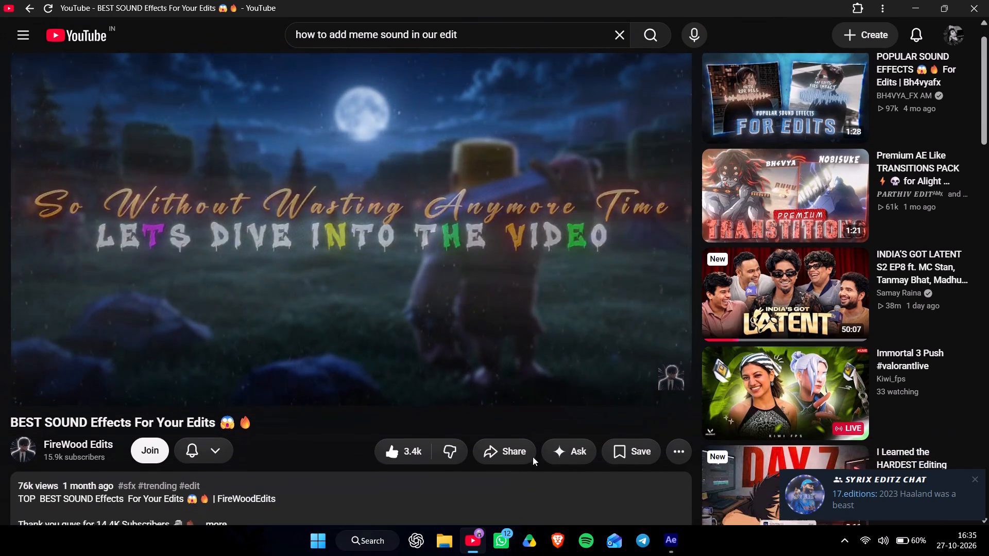
scroll(533, 457, "down", 1)
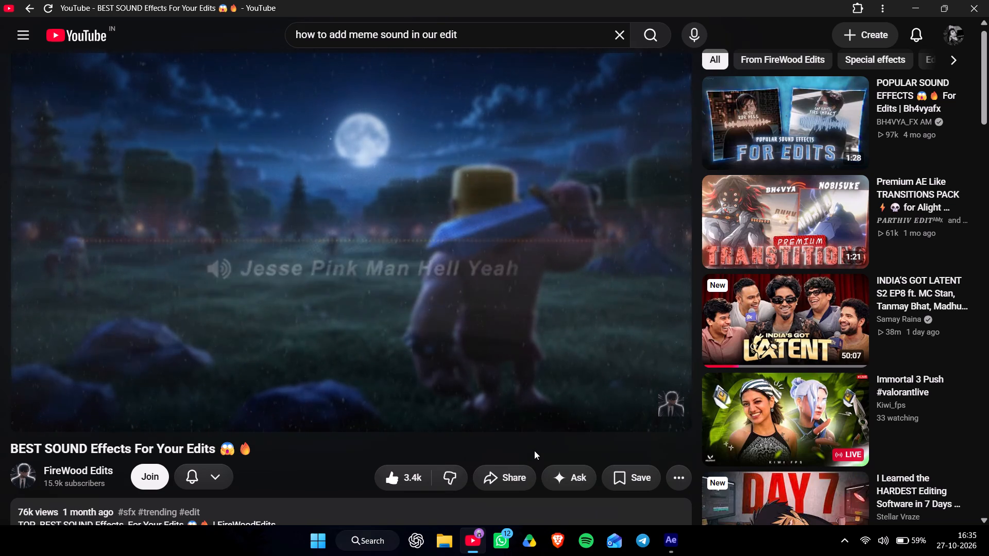
scroll(534, 450, "down", 5)
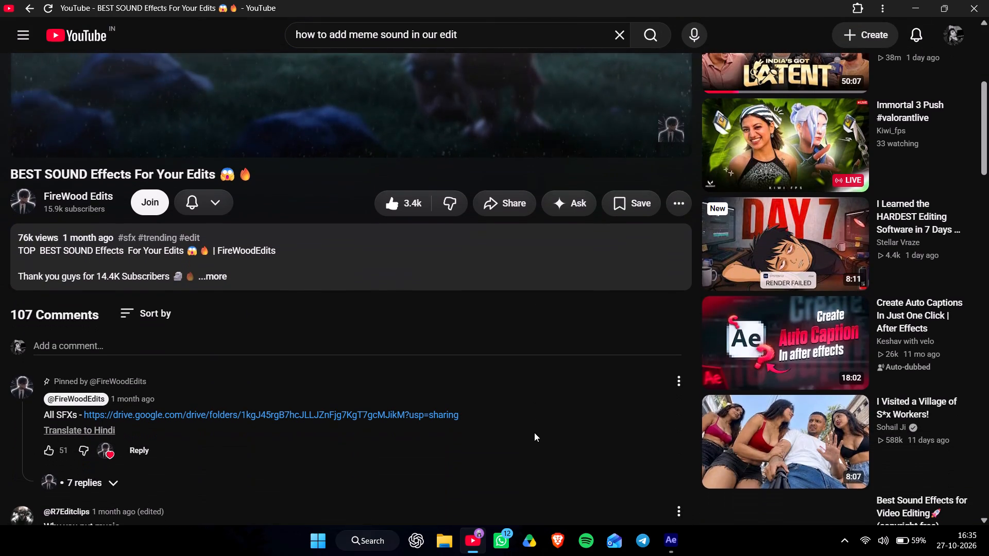
scroll(535, 409, "down", 4)
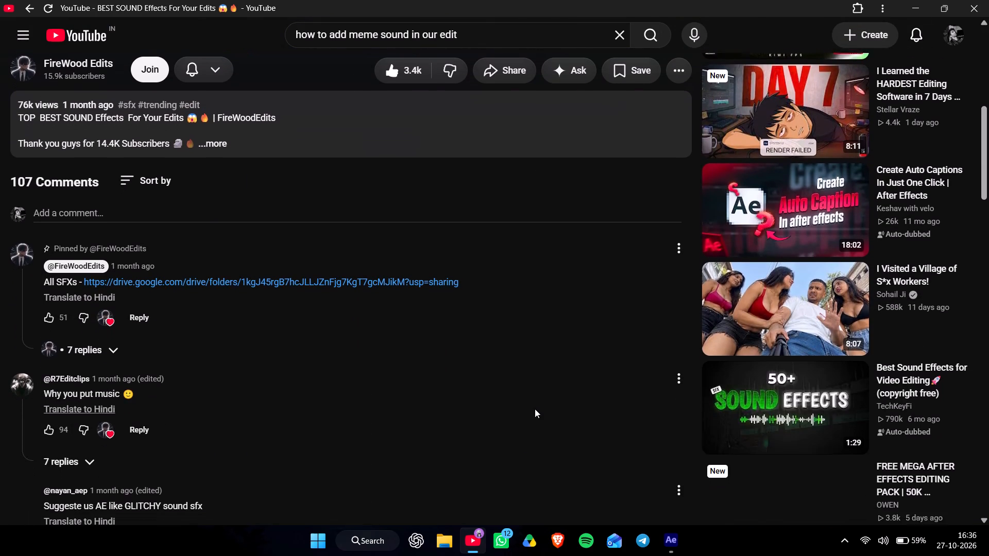
scroll(535, 409, "down", 2)
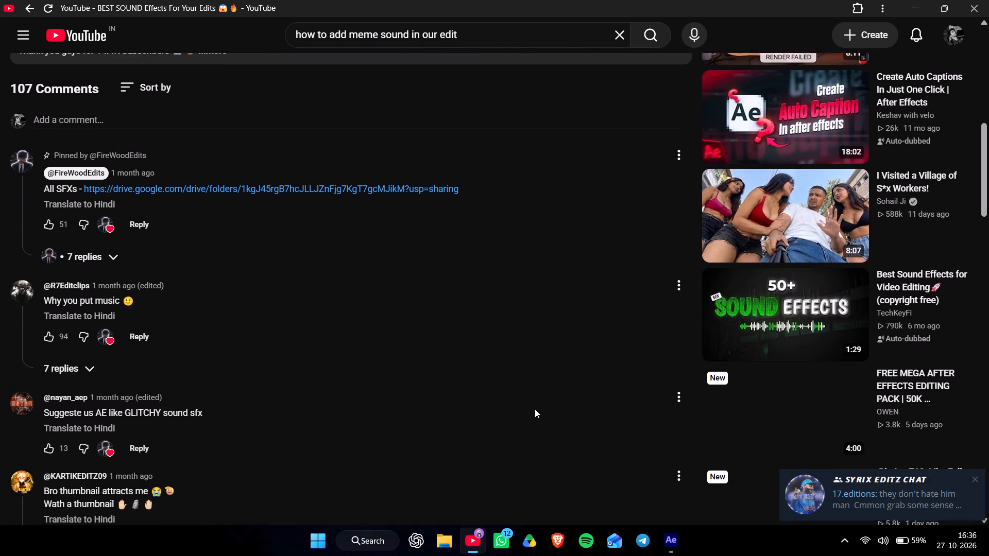
scroll(535, 409, "down", 3)
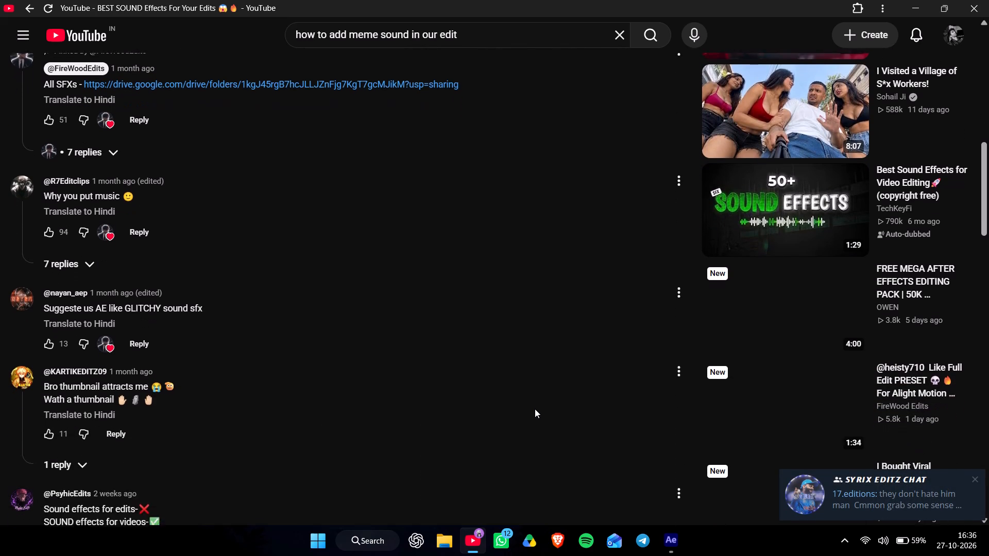
scroll(535, 409, "down", 2)
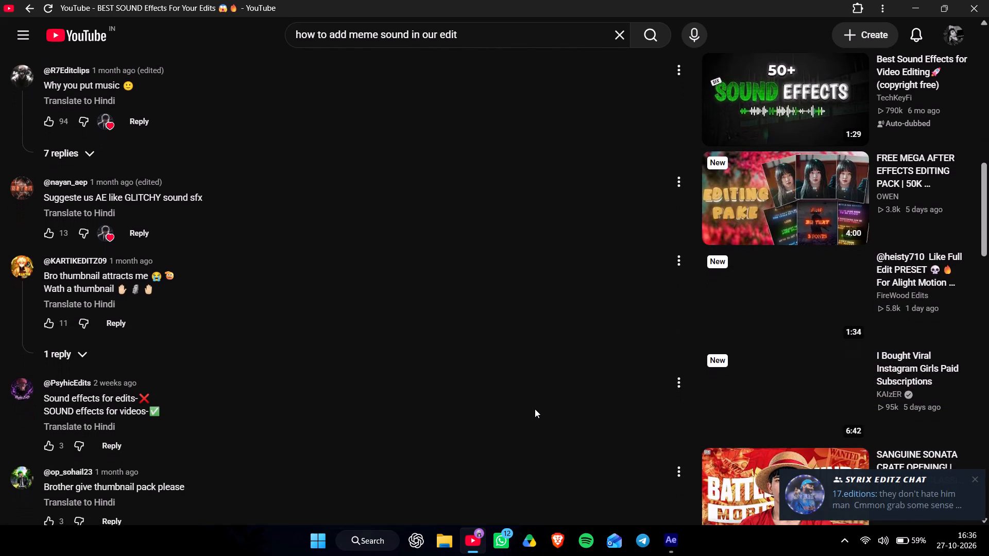
scroll(535, 409, "down", 1)
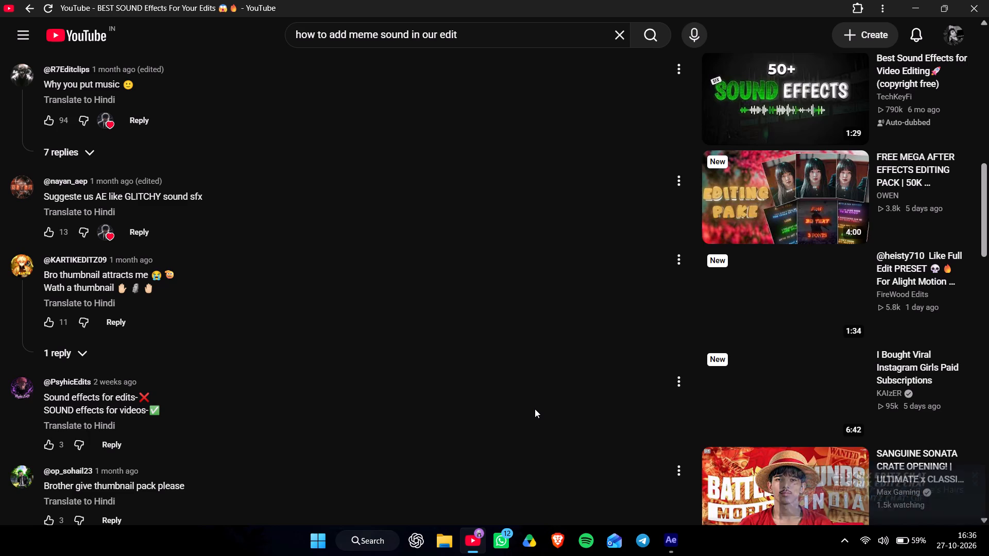
scroll(535, 409, "down", 7)
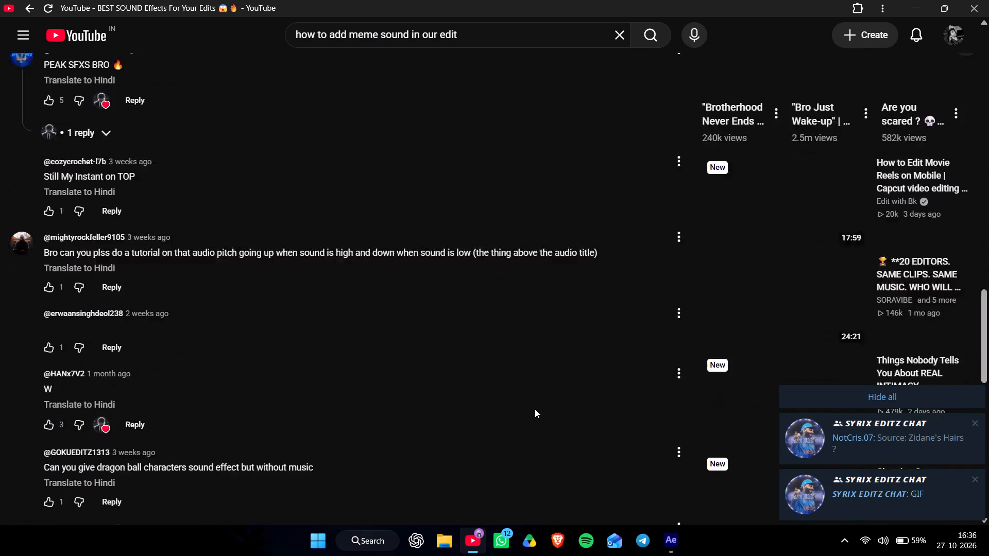
scroll(535, 409, "down", 2)
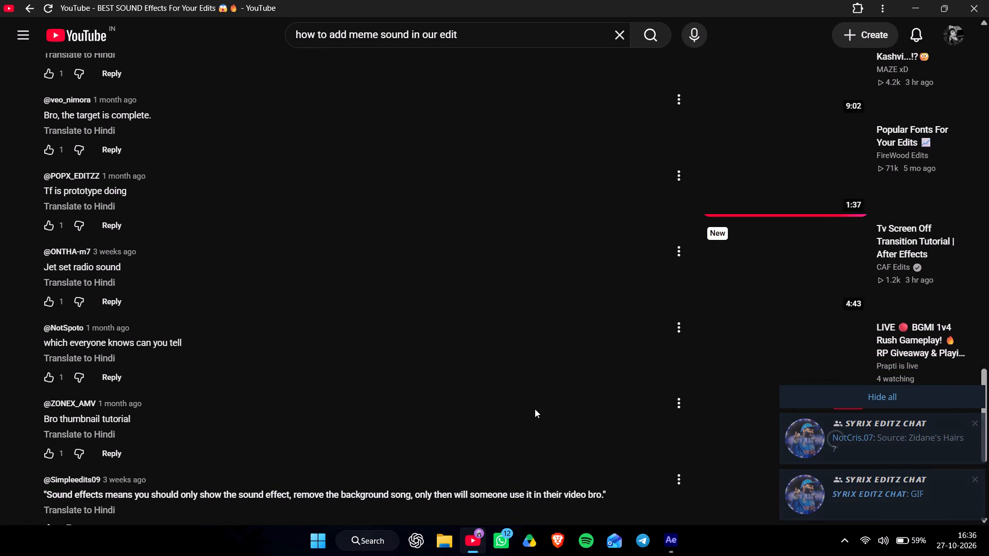
scroll(535, 409, "up", 2)
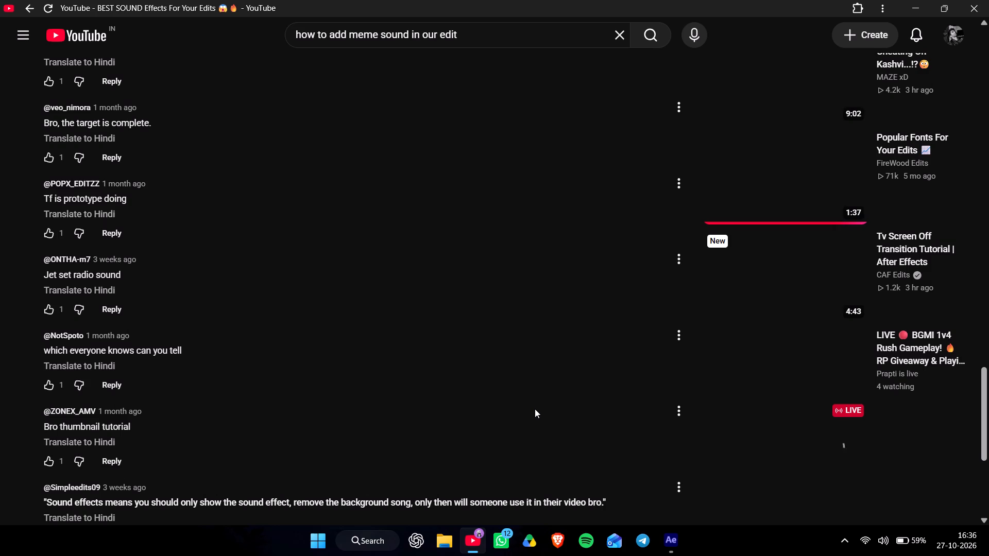
scroll(535, 409, "up", 2)
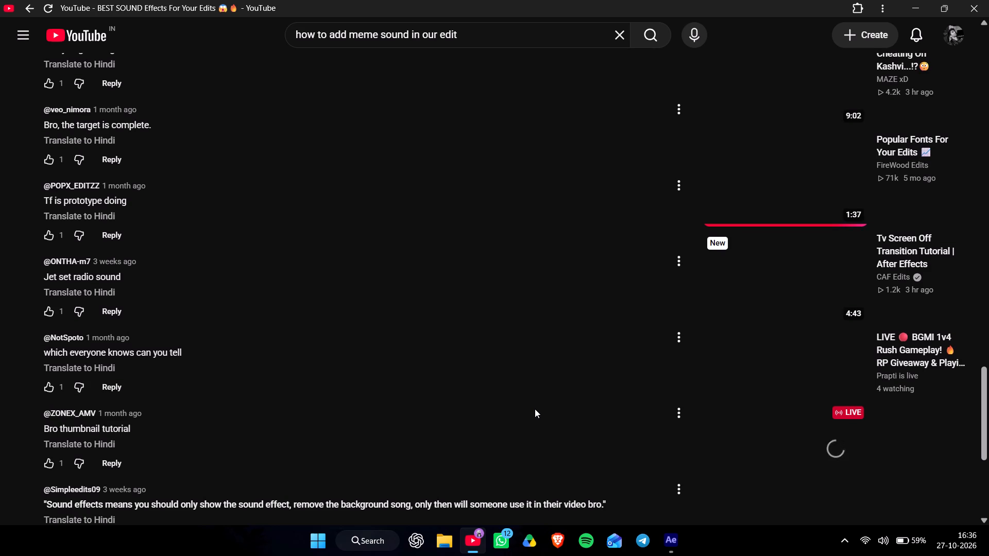
scroll(535, 409, "up", 1)
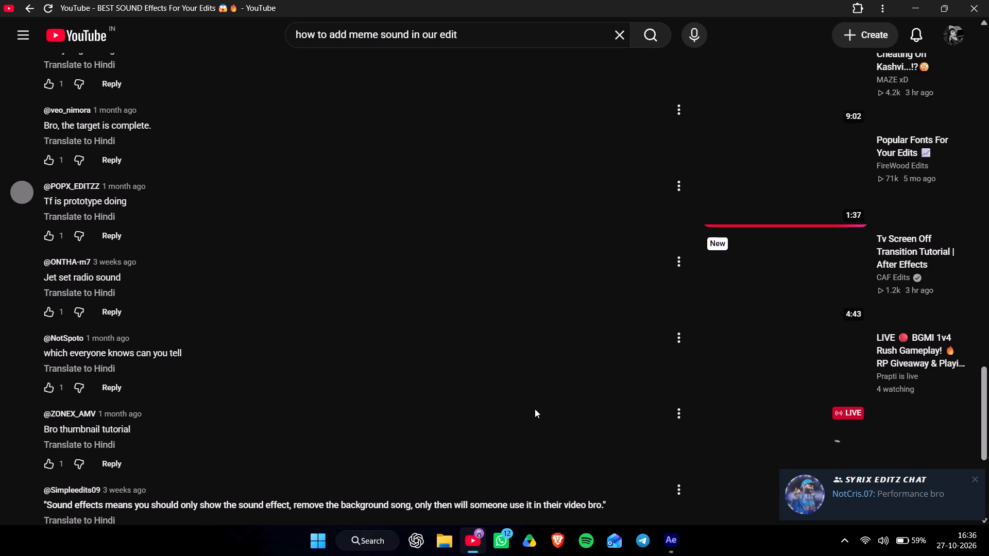
scroll(535, 409, "up", 7)
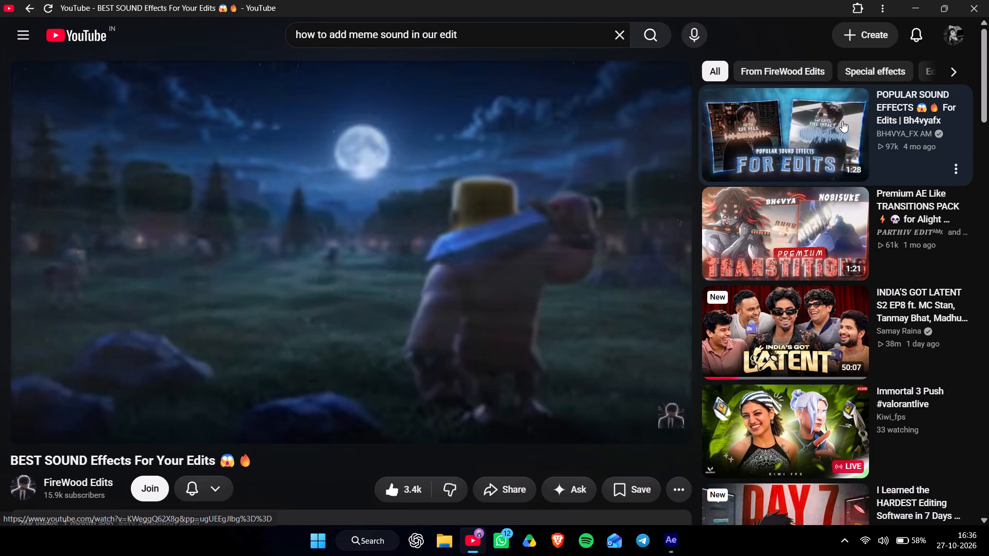
Open the suggested "POPULAR SOUND EFFECTS For Edits | Bh4vyafx" video.
left_click_drag(842, 121, 384, 0)
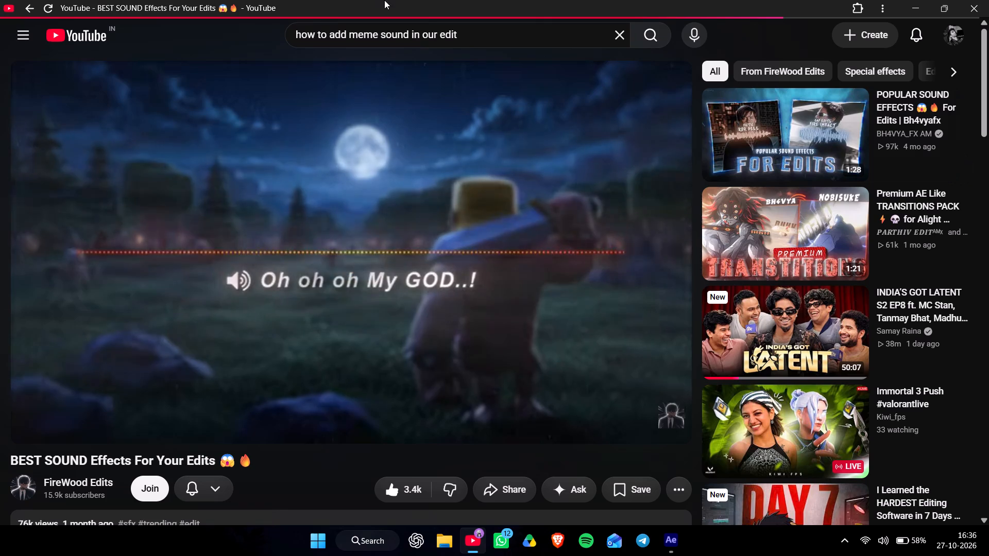
left_click_drag(384, 0, 394, 457)
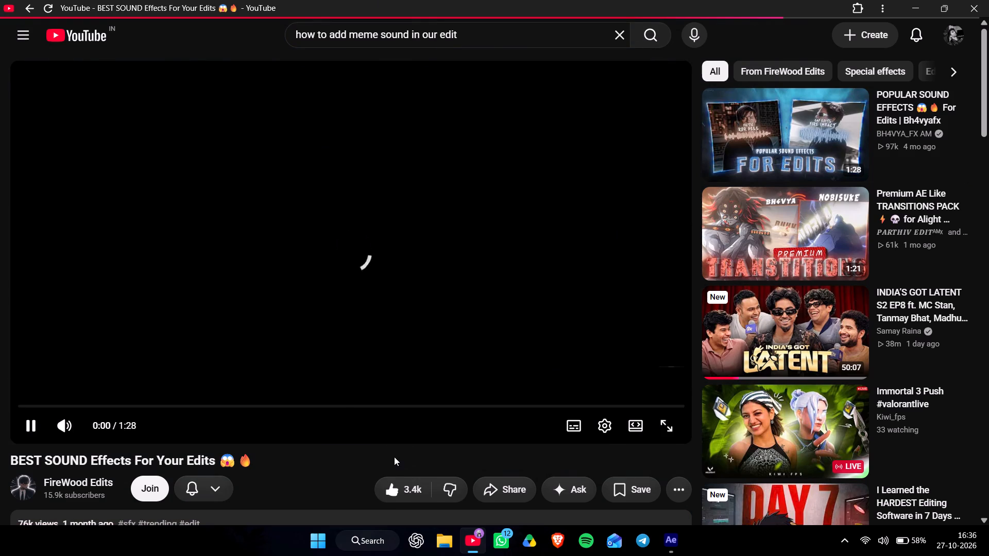
left_click_drag(394, 457, 988, 233)
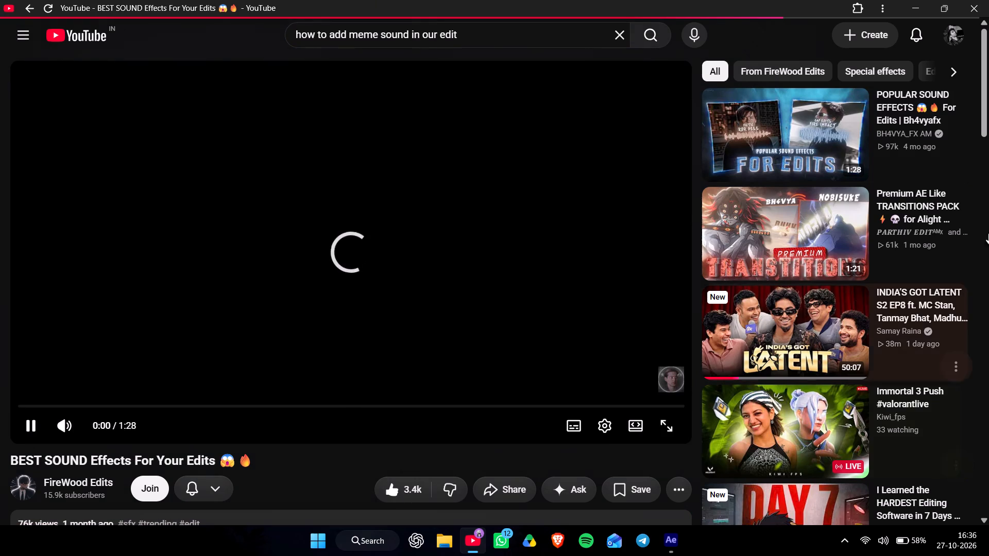
Close the YouTube window with the Bh4vyafx sound effects video and return to the Comp 1_1_prob3_prob3 composition in After Effects.
left_click_drag(988, 233, 985, 63)
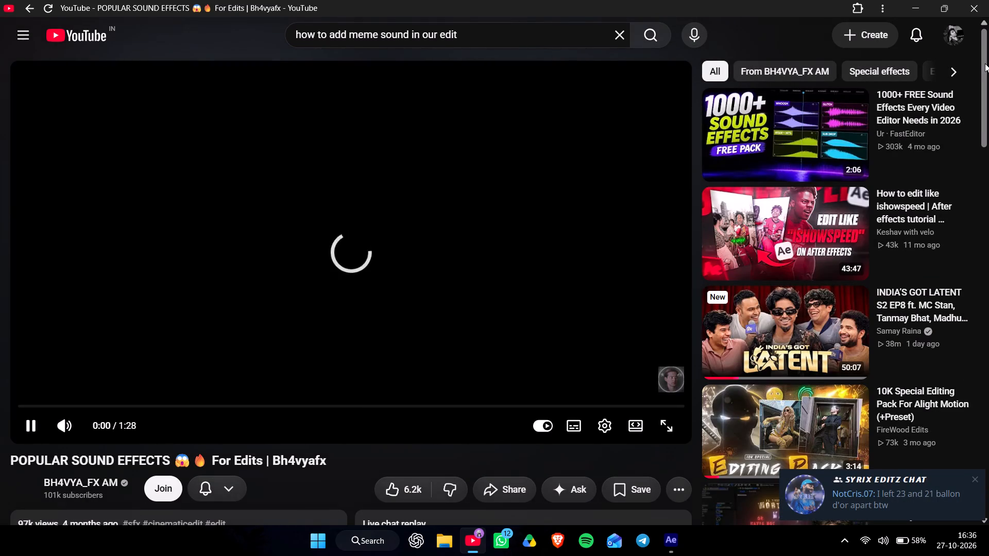
left_click_drag(985, 63, 987, 75)
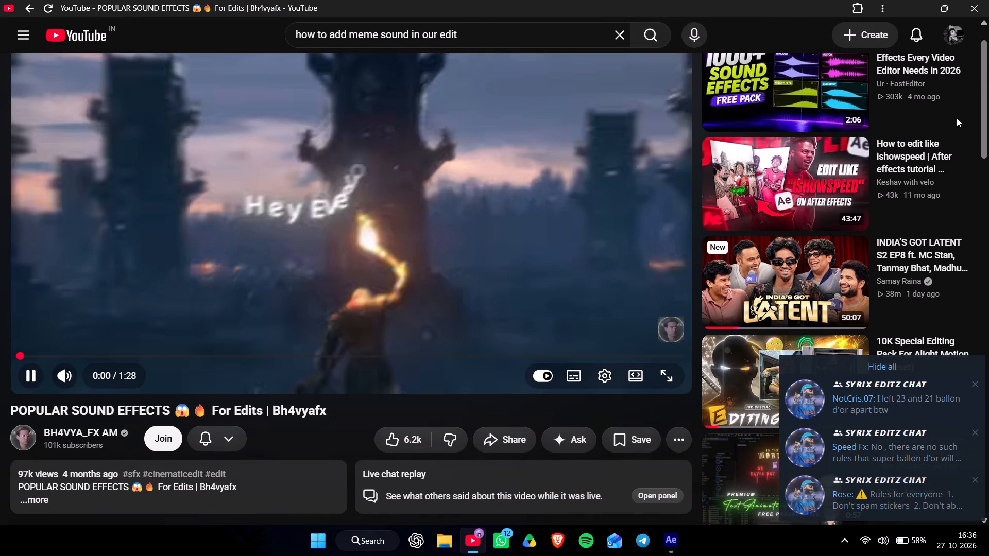
left_click_drag(988, 118, 988, 103)
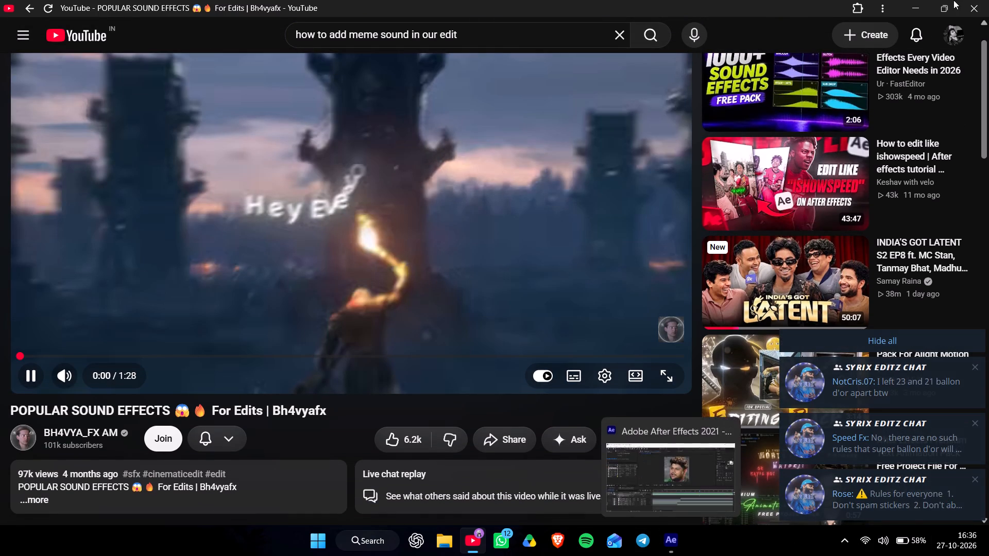
left_click(972, 11)
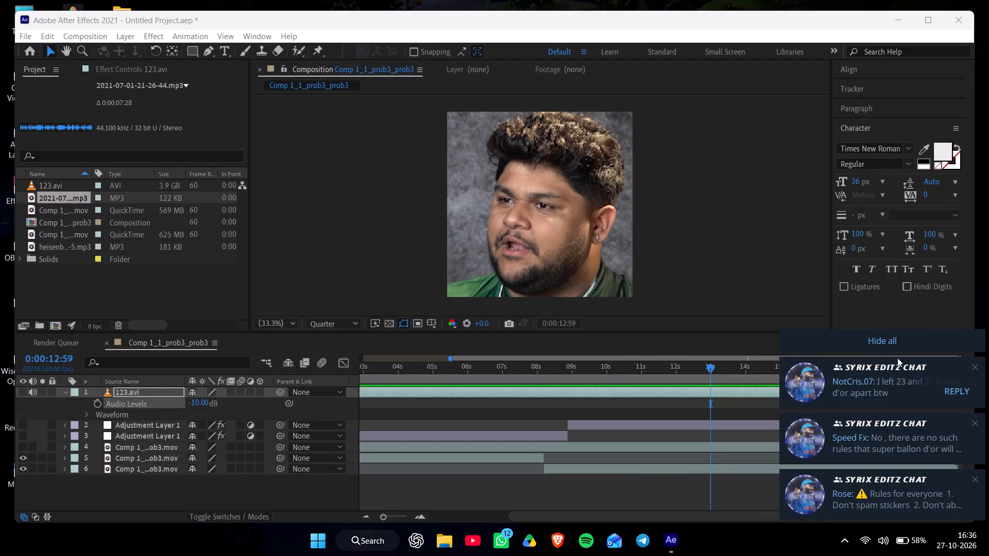
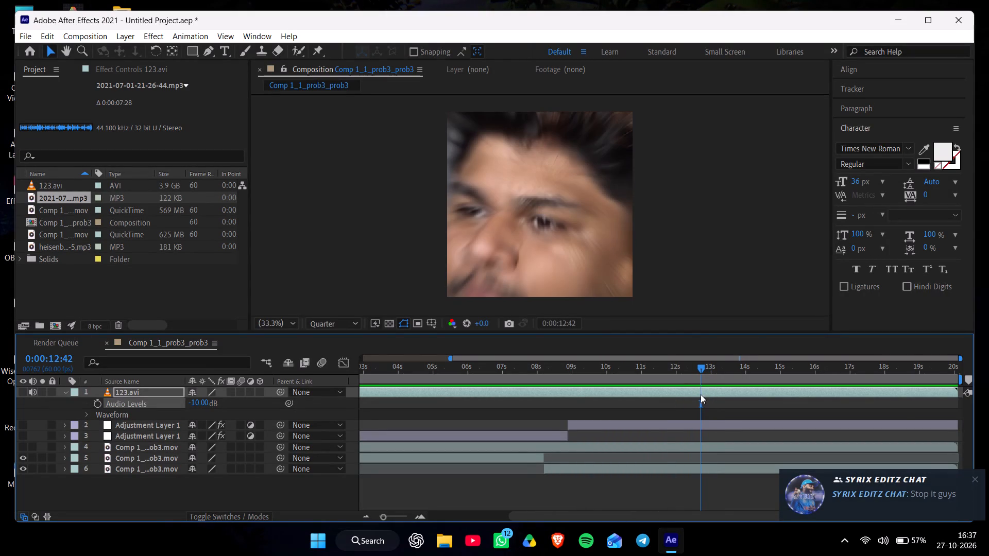
Select the hidden full-length Comp 1_1_prob3.mov layer directly below the two adjustment layers in the timeline.
left_click(706, 425)
left_click(711, 453)
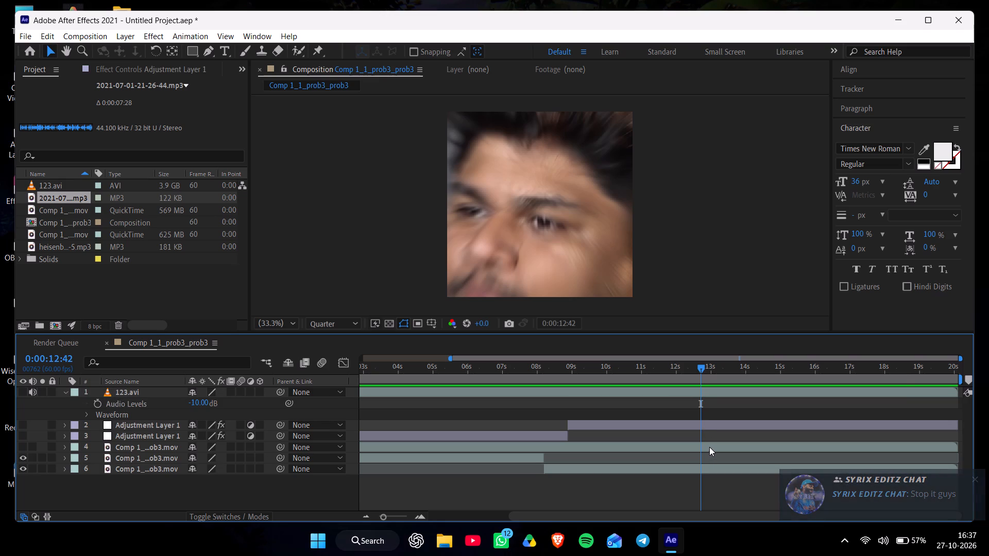
left_click(709, 446)
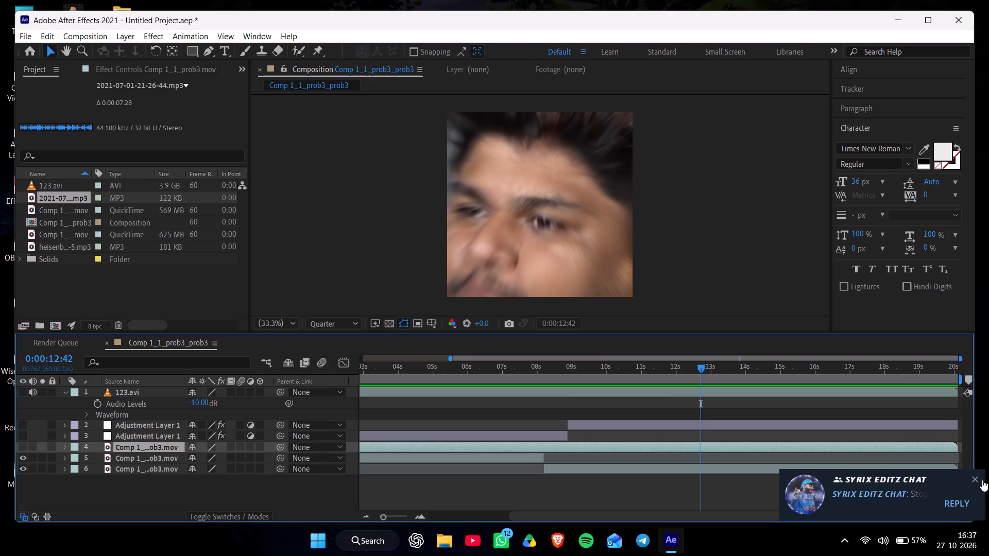
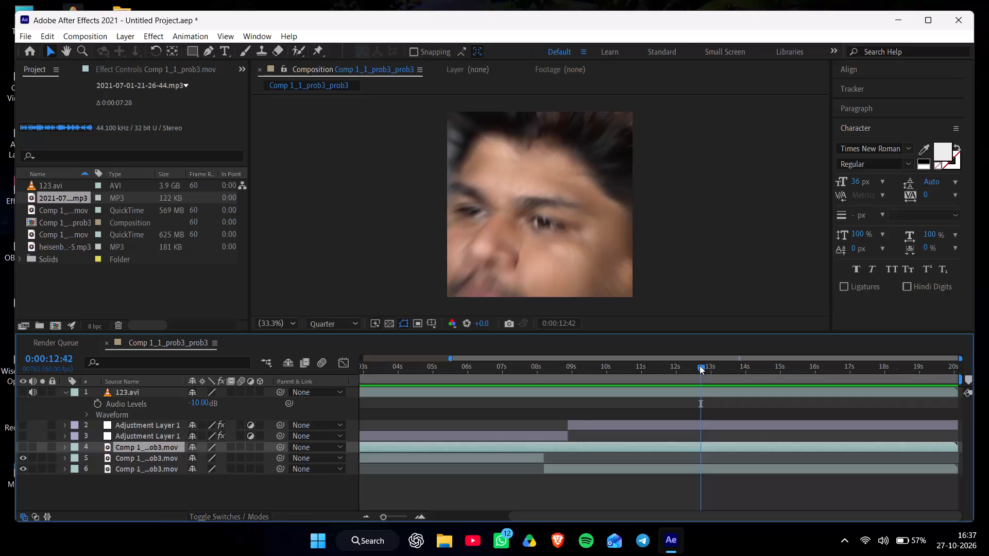
Split the 123.avi audio layer at 0:00:12:41, where the picture cuts to the man in the blue cap.
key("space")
left_click(700, 366)
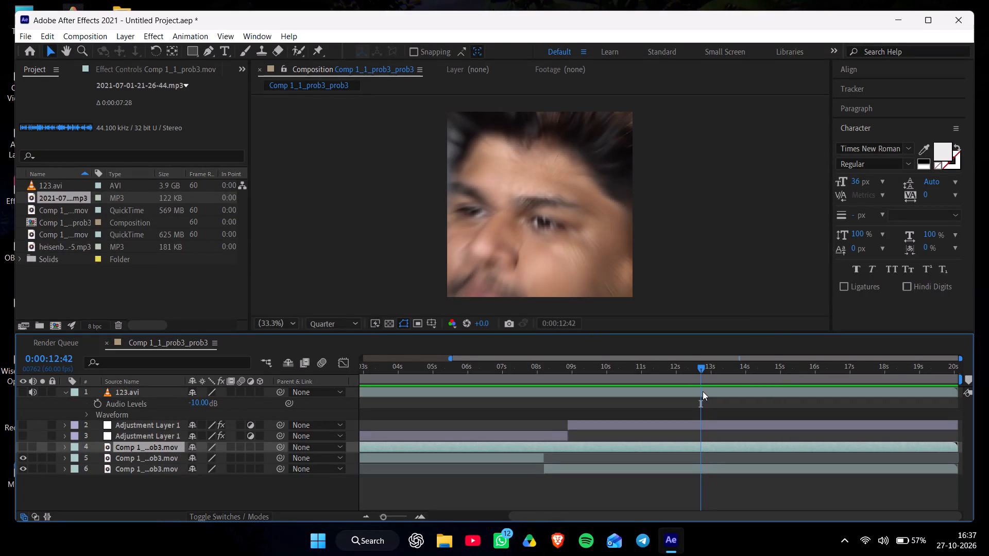
left_click(703, 391)
left_click(703, 368)
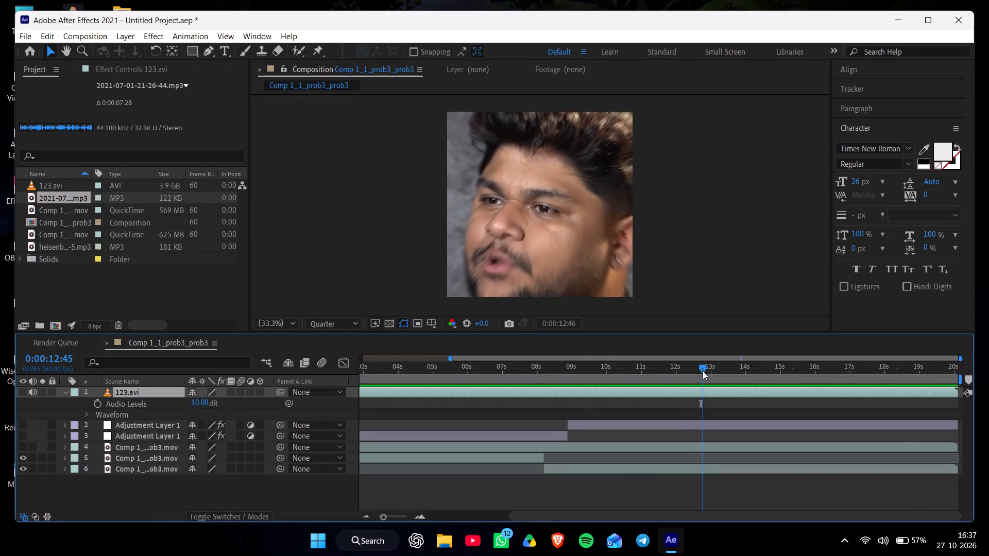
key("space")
left_click(701, 369)
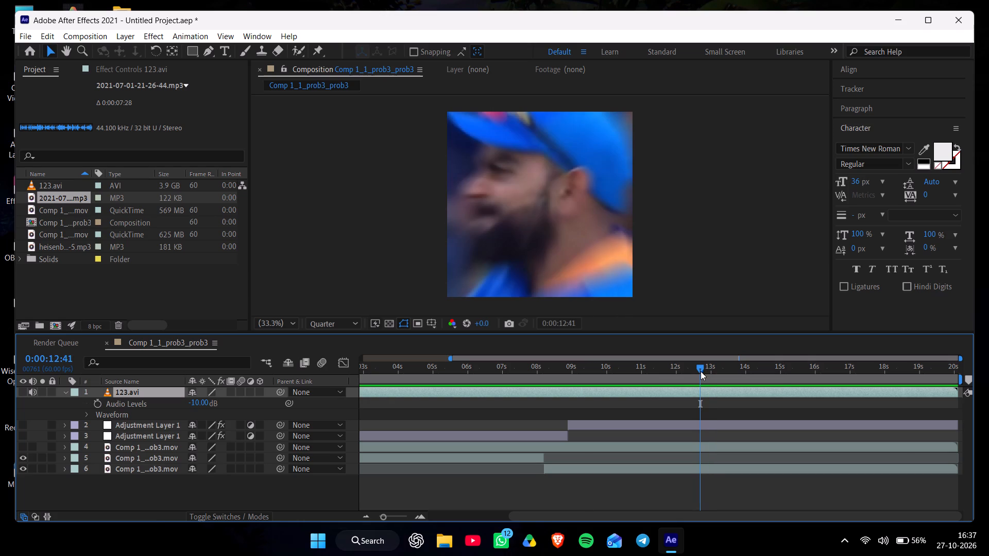
key("ctrl+shift+d")
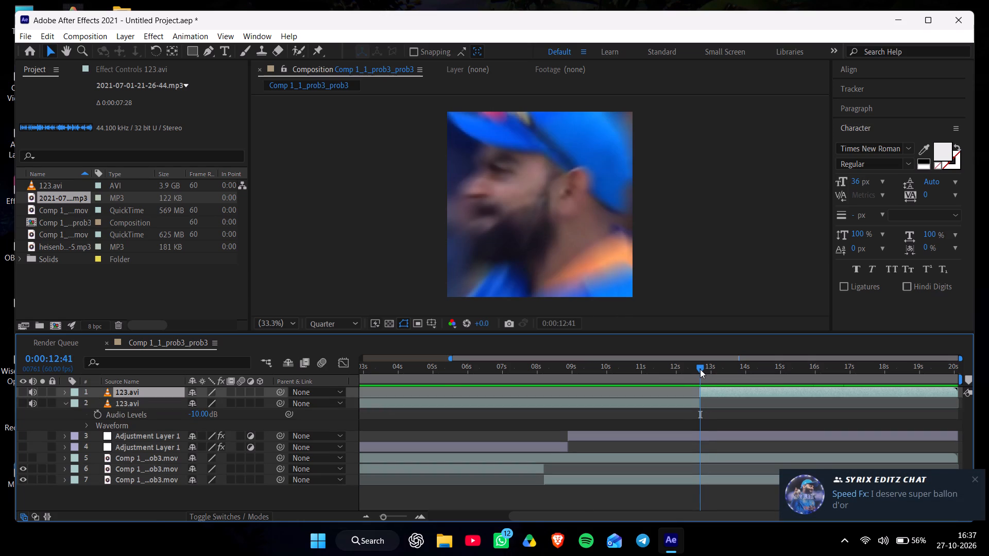
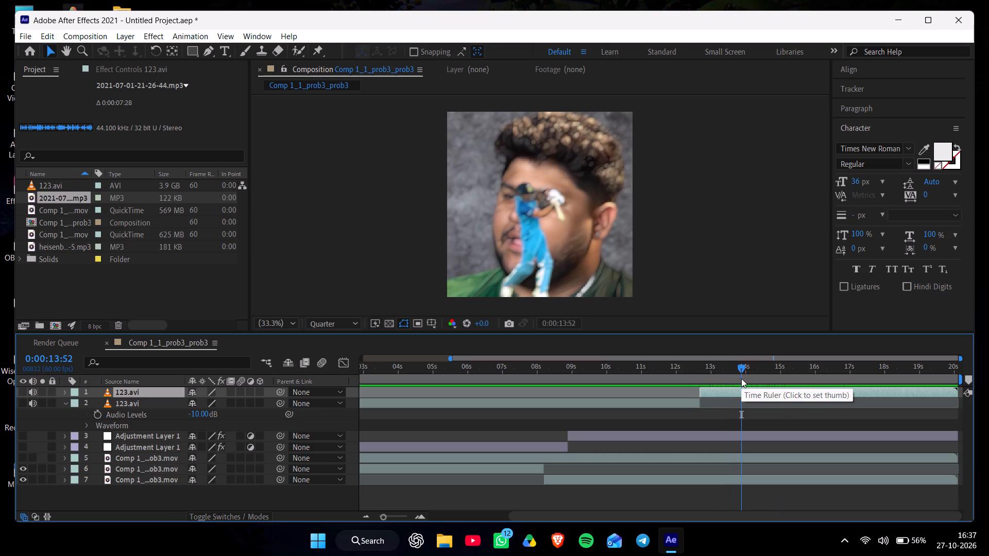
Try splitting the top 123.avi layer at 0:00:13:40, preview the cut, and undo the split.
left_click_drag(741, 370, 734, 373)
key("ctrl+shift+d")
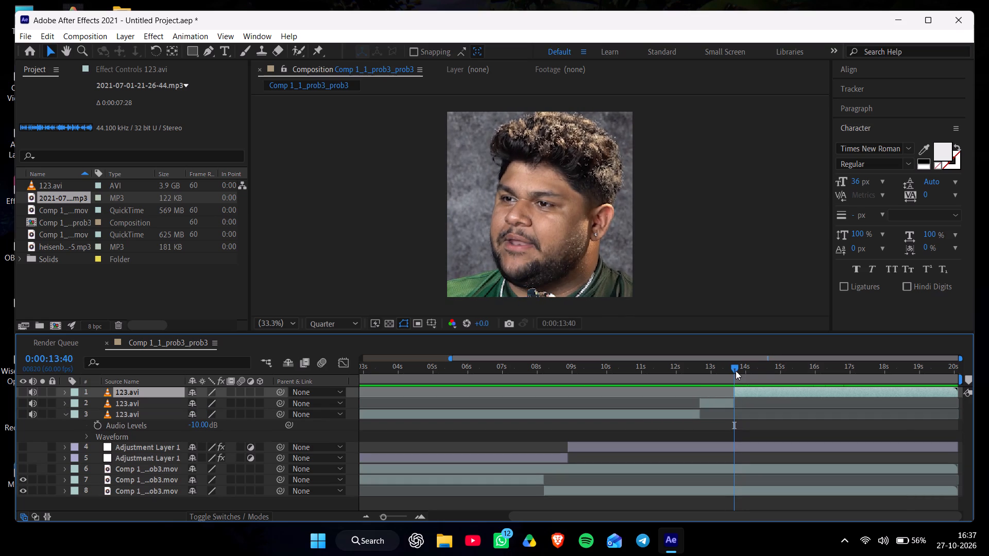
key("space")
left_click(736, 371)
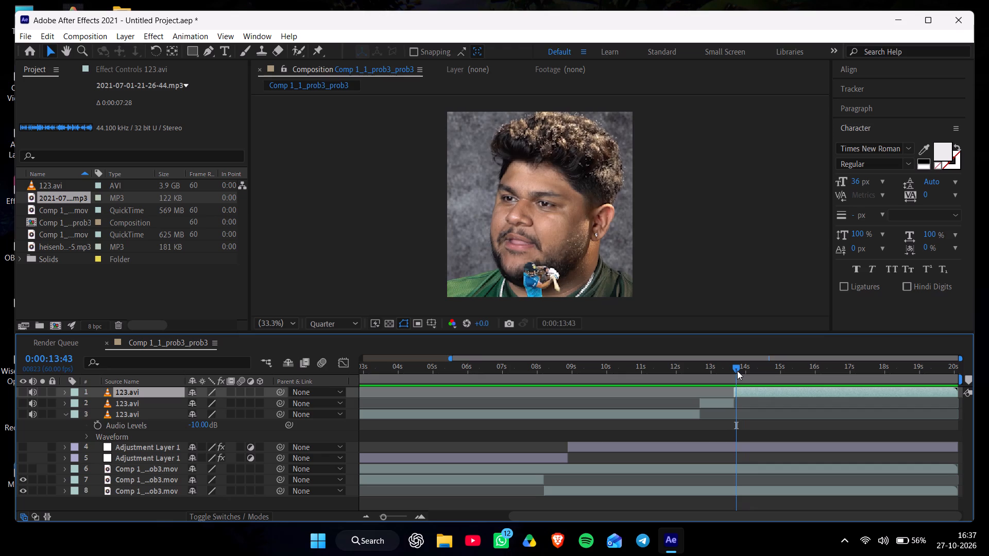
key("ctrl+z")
Split the top 123.avi layer at about 0:00:13:47 and mute the audio of the short segment before the cut.
left_click(734, 367)
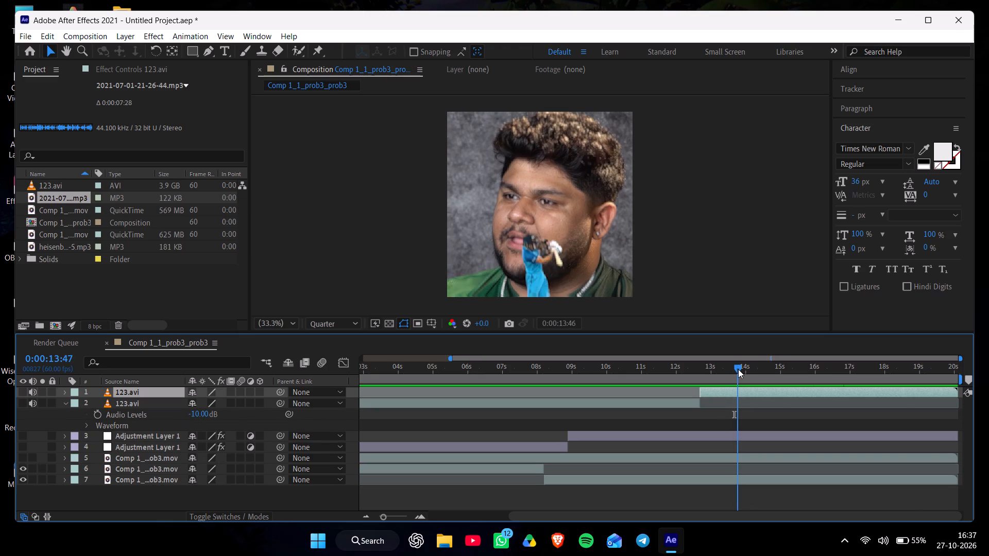
key("ctrl+shift+d")
left_click_drag(738, 369, 728, 374)
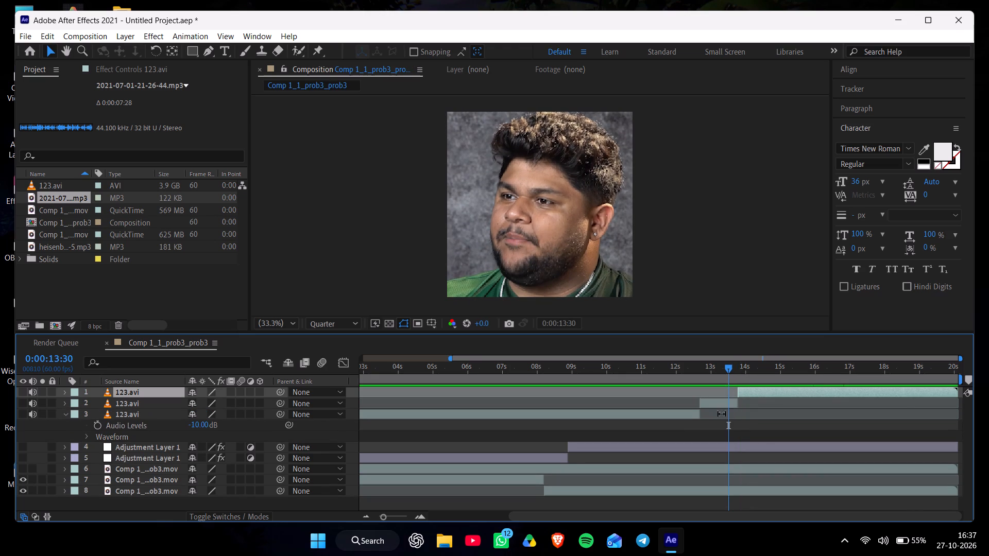
left_click(720, 403)
left_click(33, 406)
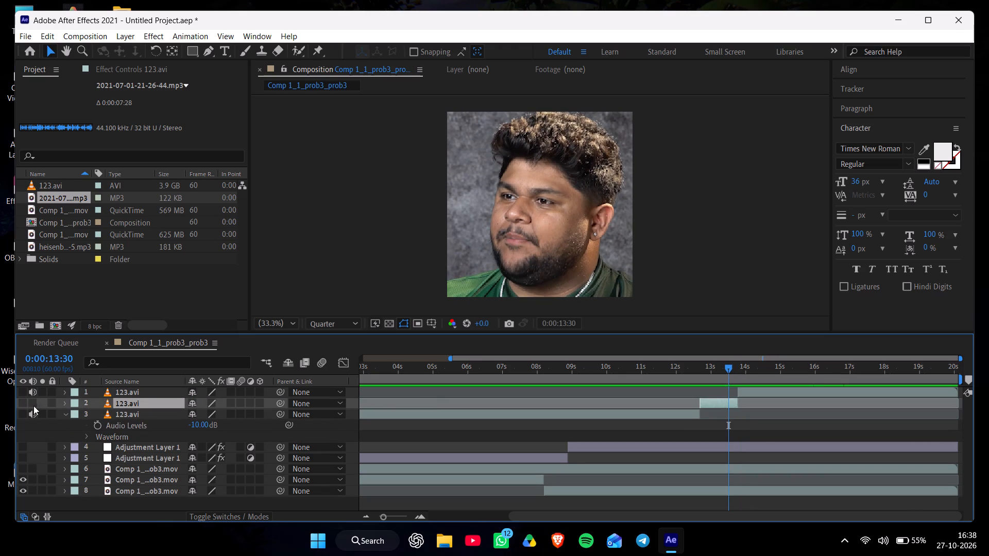
Play and scrub the composition between about 11 and 14 seconds to check the audio and picture around the muted segment.
left_click(646, 362)
key("space")
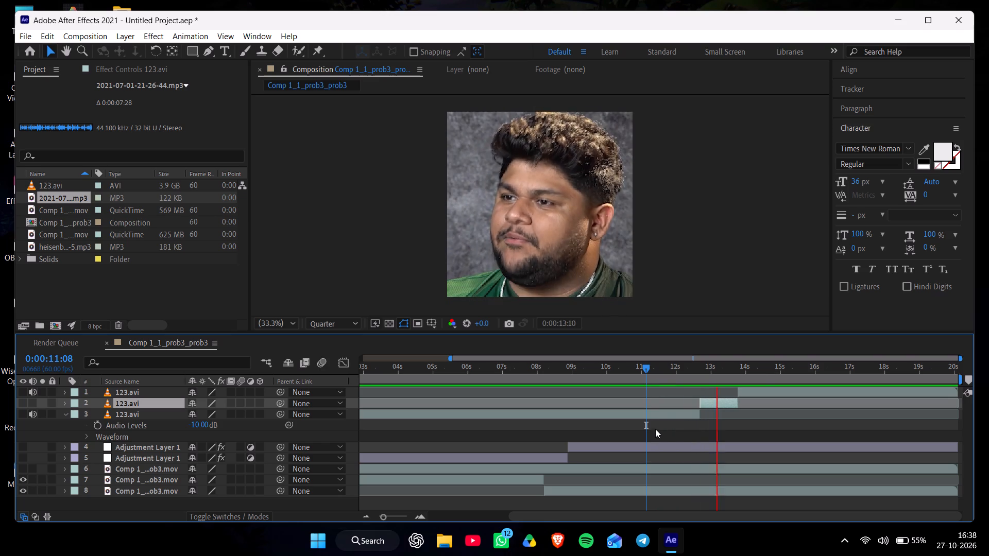
left_click(658, 369)
key("space")
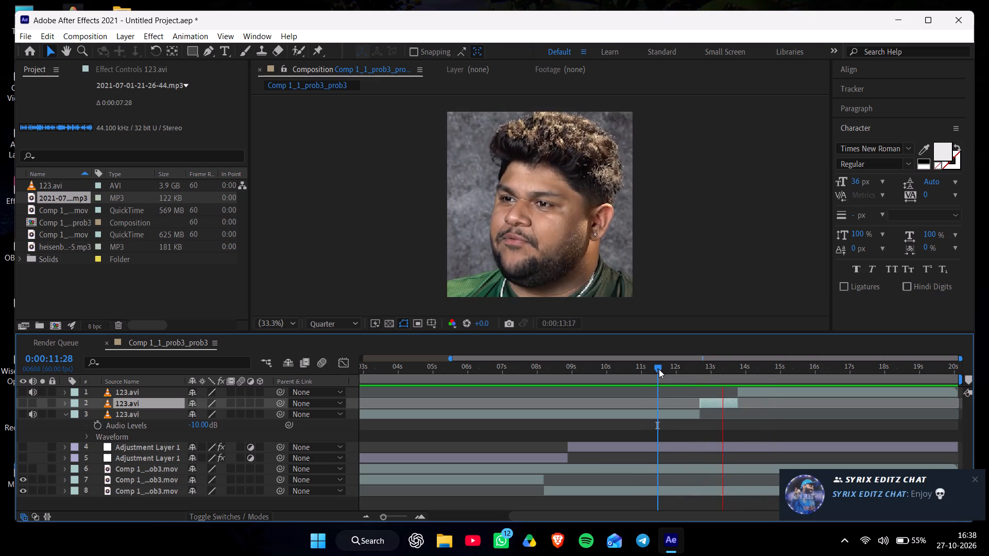
left_click_drag(659, 369, 693, 394)
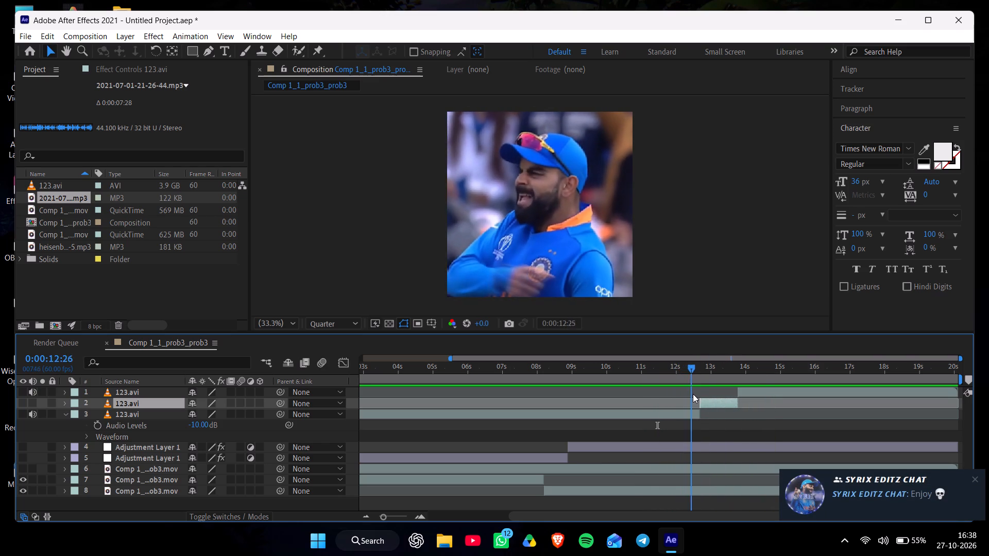
left_click_drag(693, 394, 682, 397)
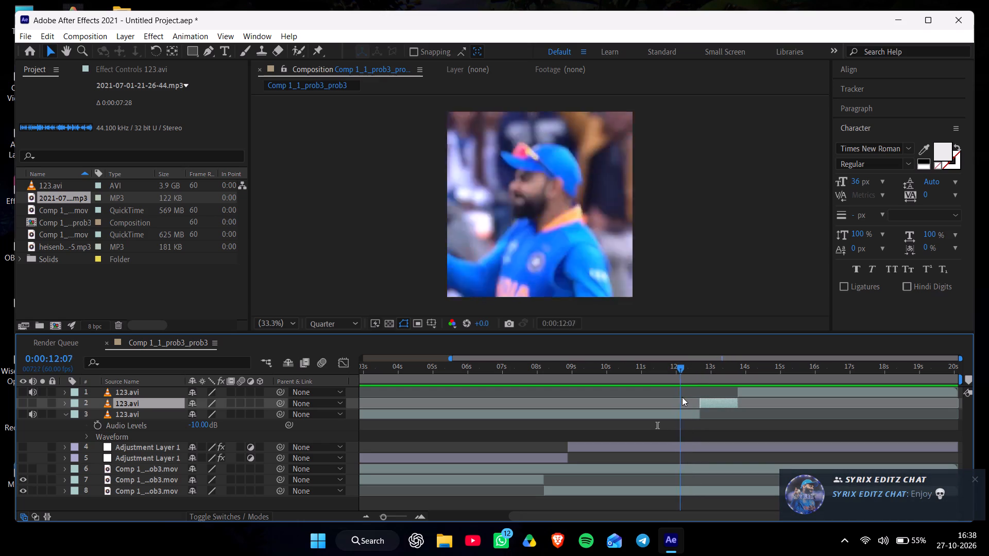
left_click_drag(682, 397, 677, 402)
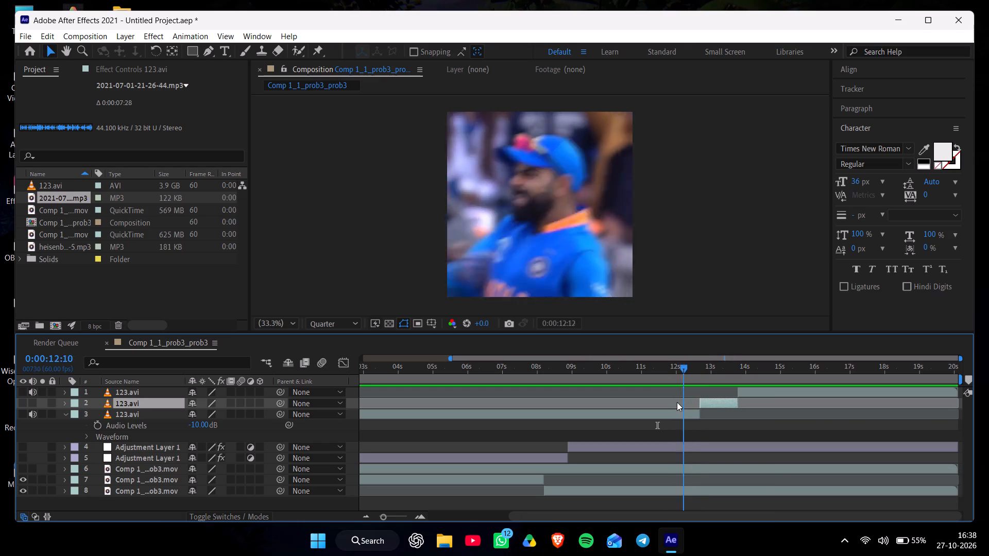
left_click_drag(677, 402, 670, 403)
key("space")
left_click_drag(671, 368, 672, 369)
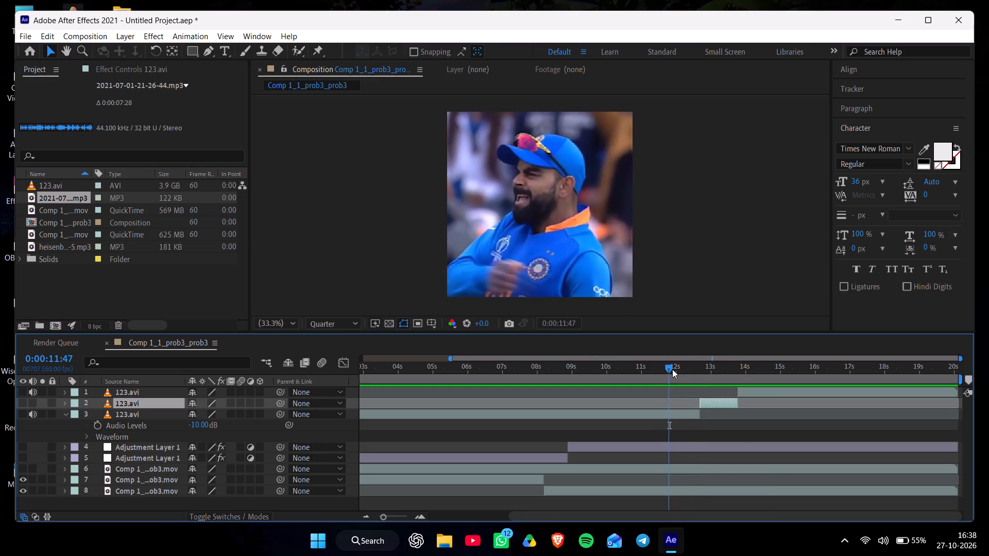
left_click_drag(672, 369, 677, 373)
key("space")
key("space")
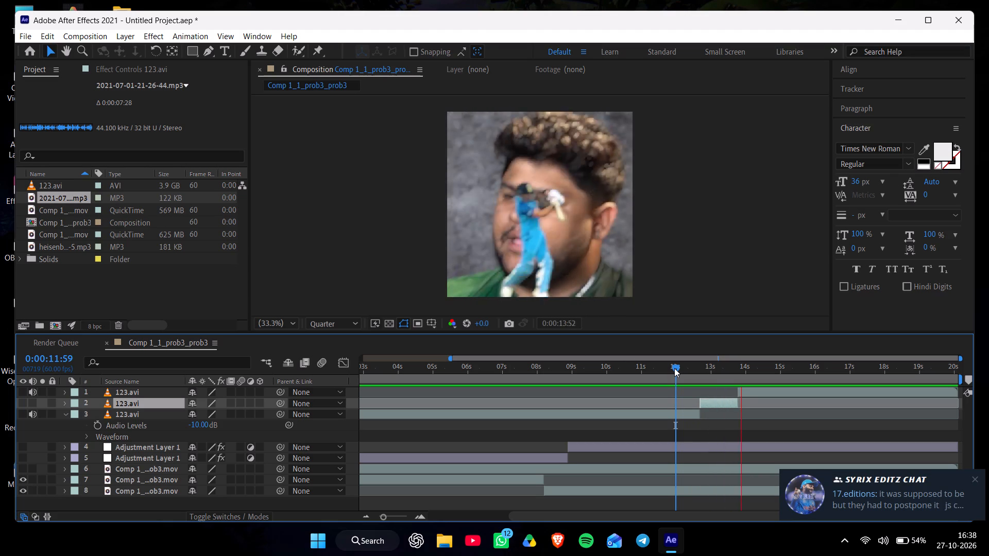
left_click(674, 368)
key("space")
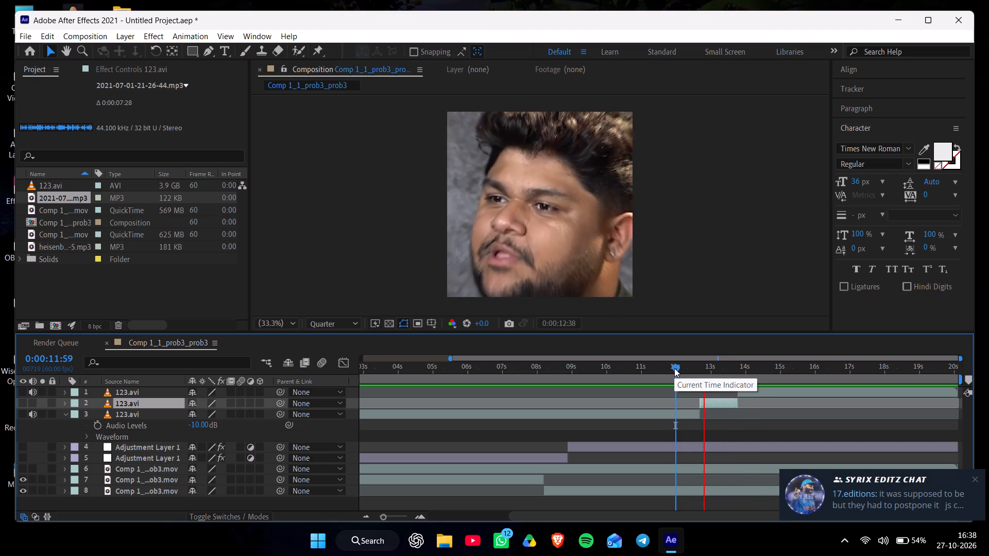
left_click_drag(674, 368, 681, 376)
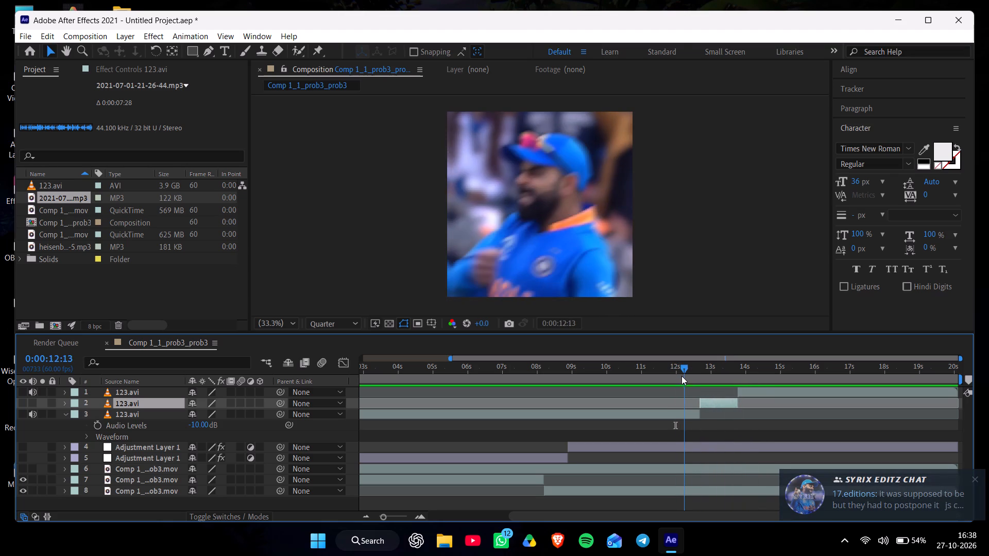
left_click_drag(681, 376, 679, 379)
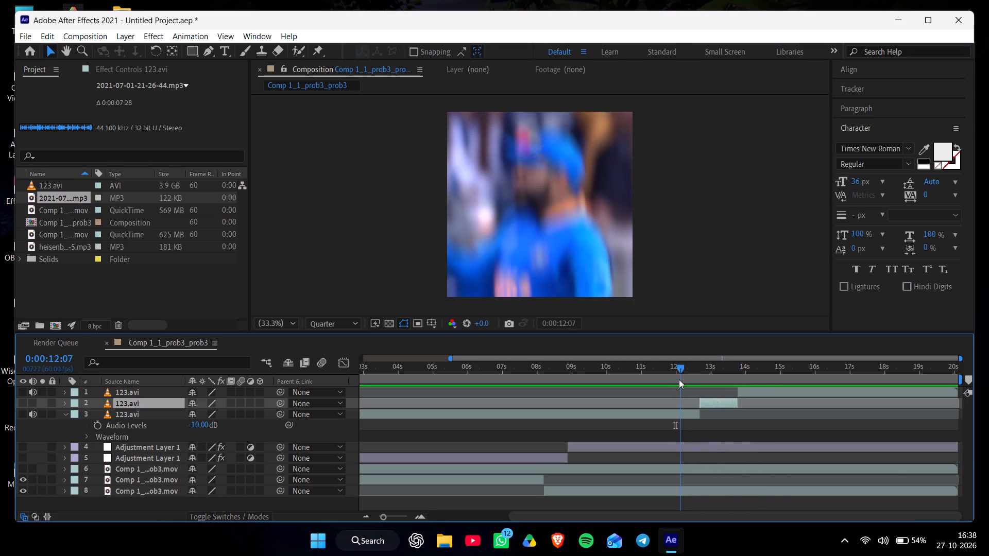
left_click_drag(679, 379, 680, 379)
key("space")
left_click_drag(680, 364, 686, 370)
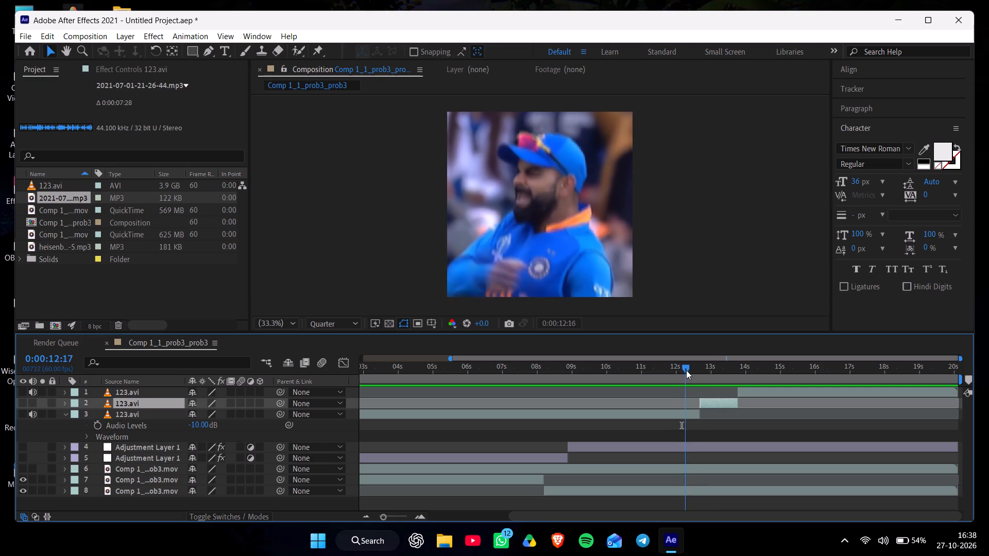
left_click_drag(686, 370, 690, 373)
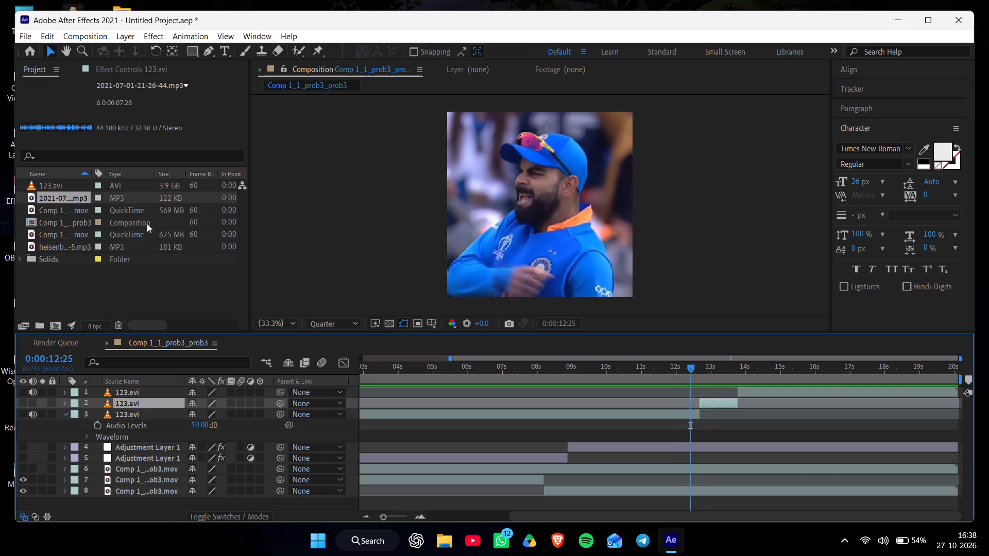
Add the 569 MB Comp 1_1_prob3.mov footage as a layer directly below the top 123.avi layer and preview from 0:00:12:25.
left_click_drag(67, 204, 77, 246)
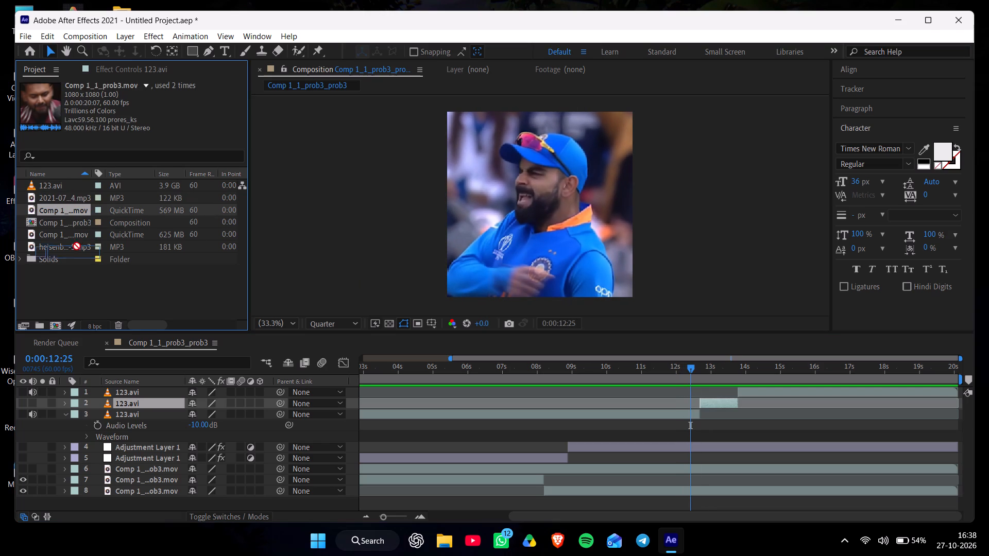
left_click_drag(77, 246, 106, 394)
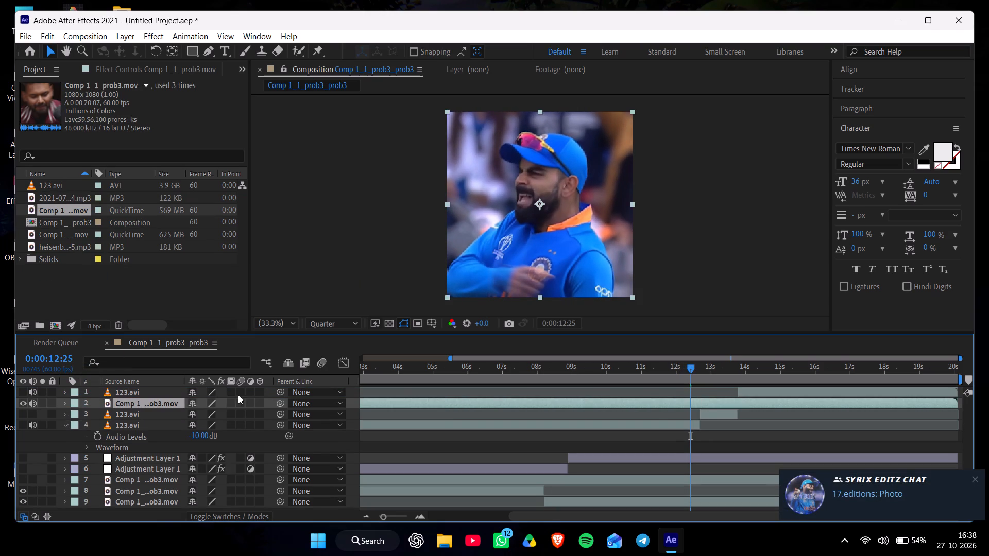
key("space")
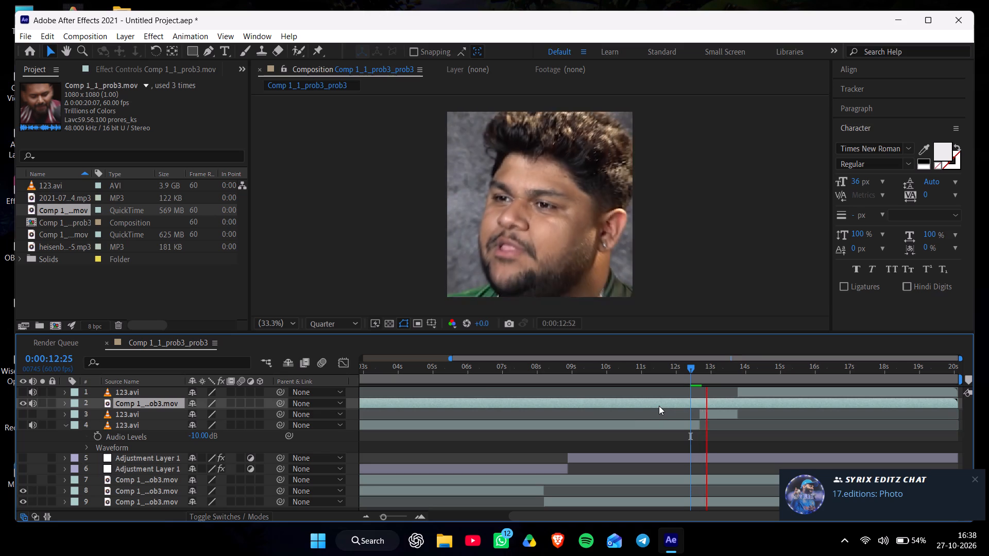
Mute the audio of the top and bottom 123.avi layers and preview the composition around 0:00:12:46 and from 0:00:10:21.
left_click(30, 391)
left_click(36, 426)
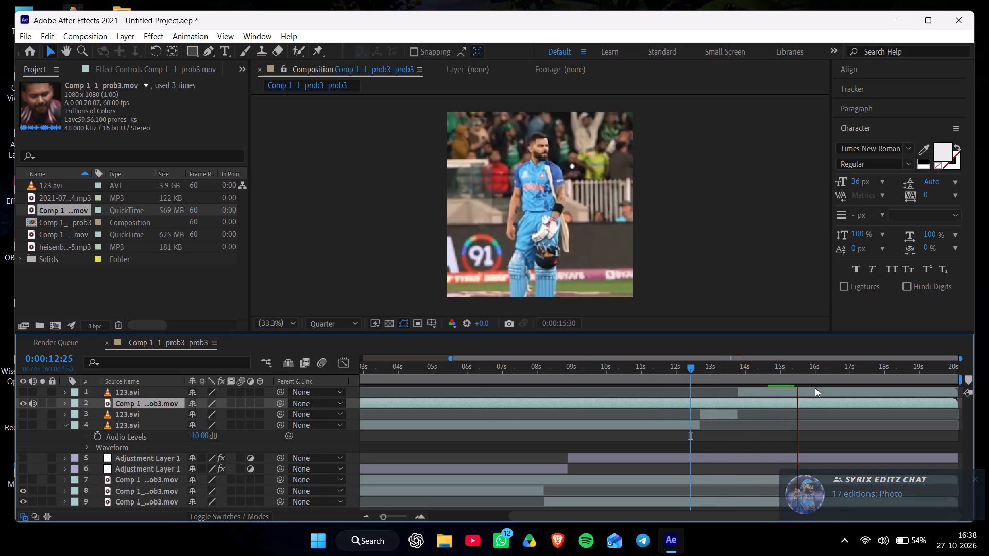
left_click(703, 367)
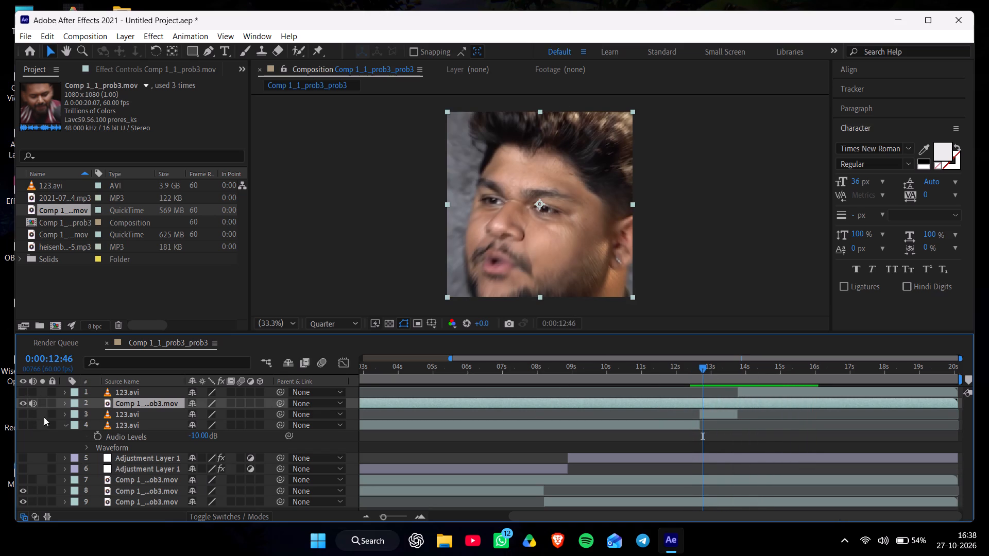
scroll(915, 448, "left", 1)
scroll(915, 448, "down", 1)
left_click(619, 371)
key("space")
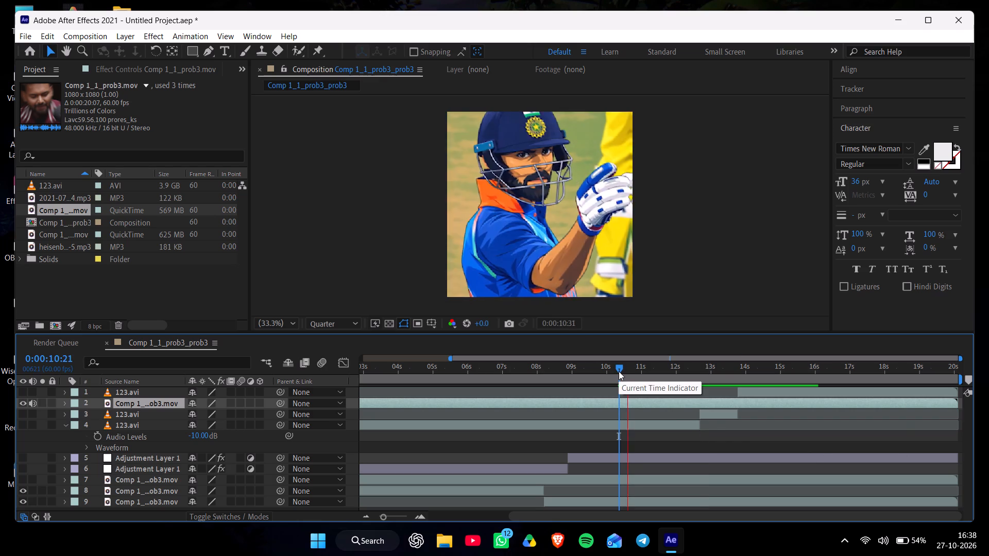
Delete the added Comp 1_1_prob3.mov layer directly below the top 123.avi layer.
left_click(626, 401)
key("Delete")
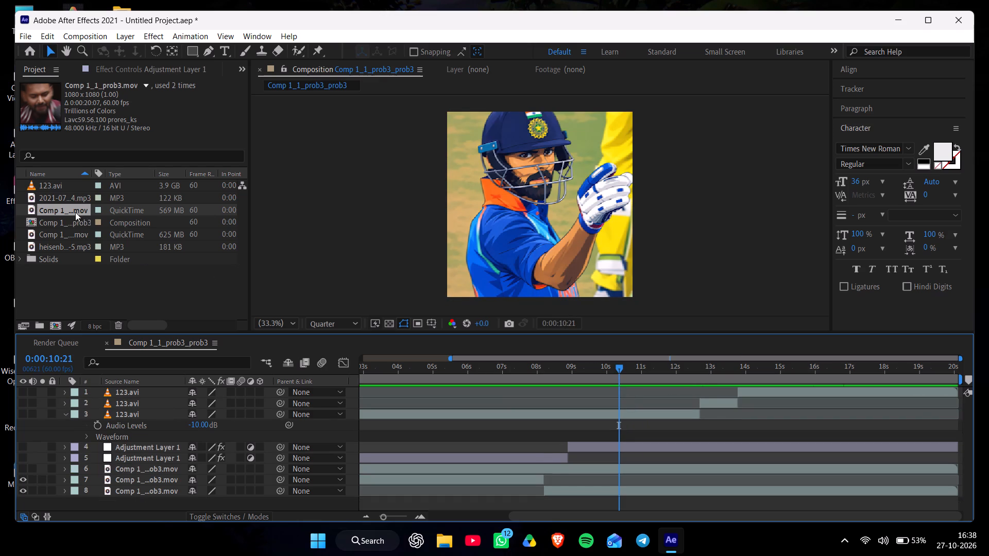
left_click_drag(65, 201, 79, 404)
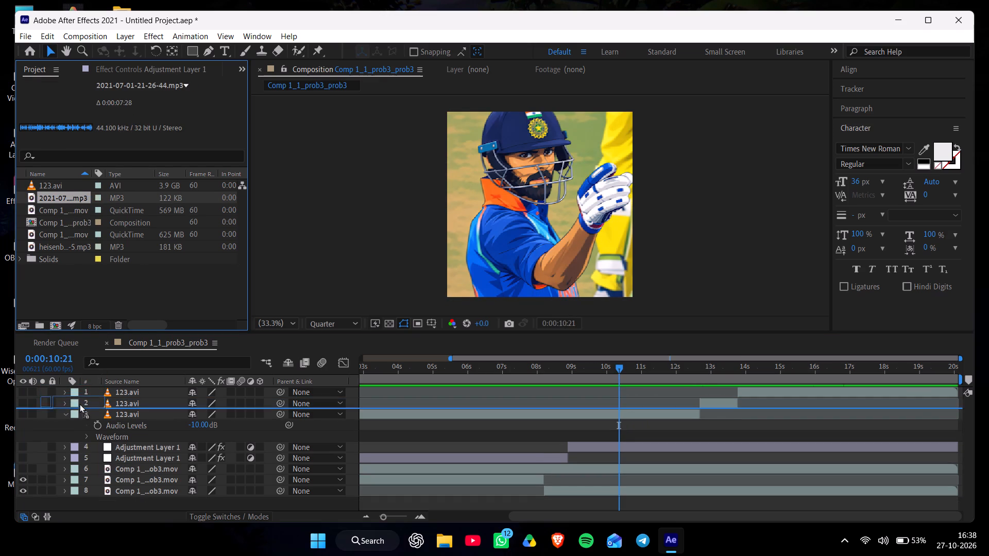
left_click_drag(79, 404, 79, 401)
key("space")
left_click_drag(470, 400, 779, 431)
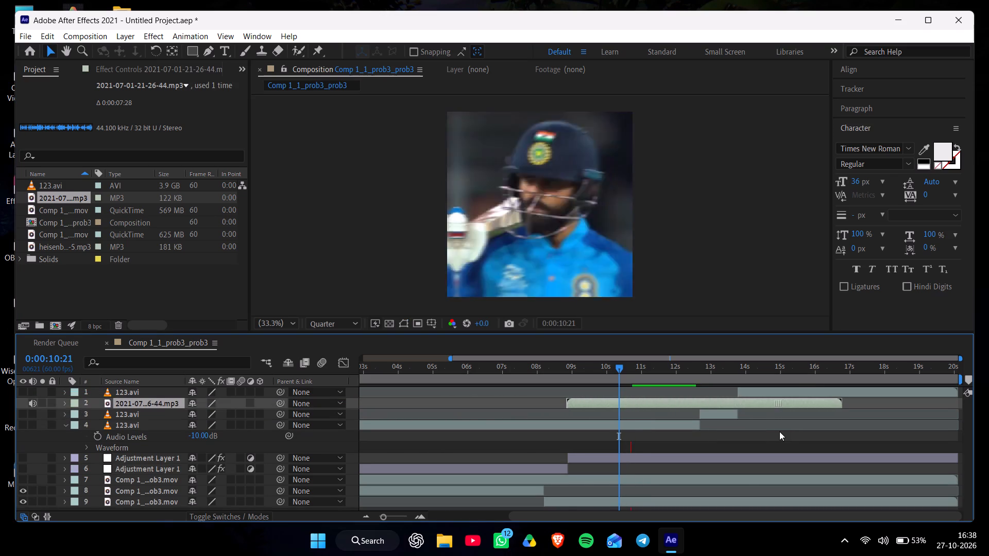
left_click_drag(779, 431, 781, 431)
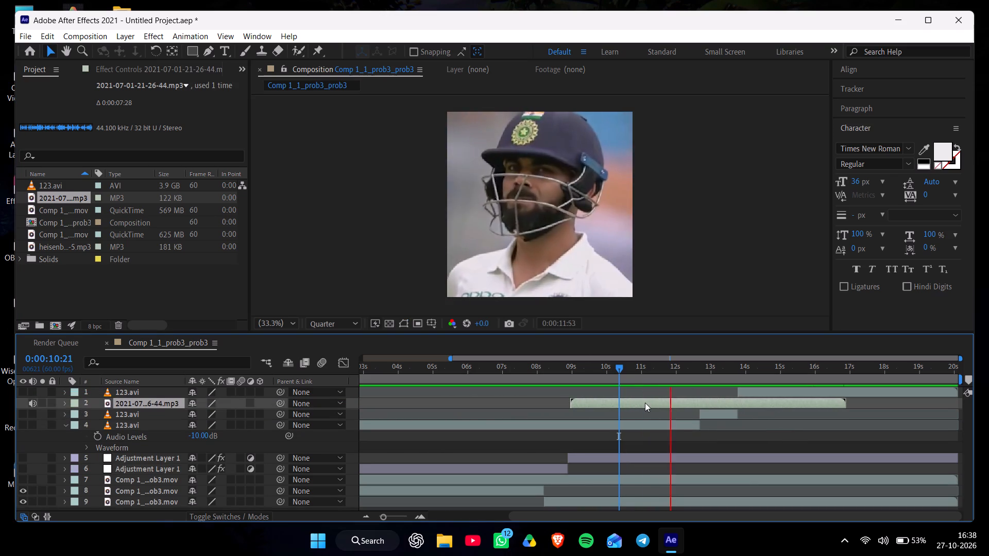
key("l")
left_click_drag(199, 414, 231, 420)
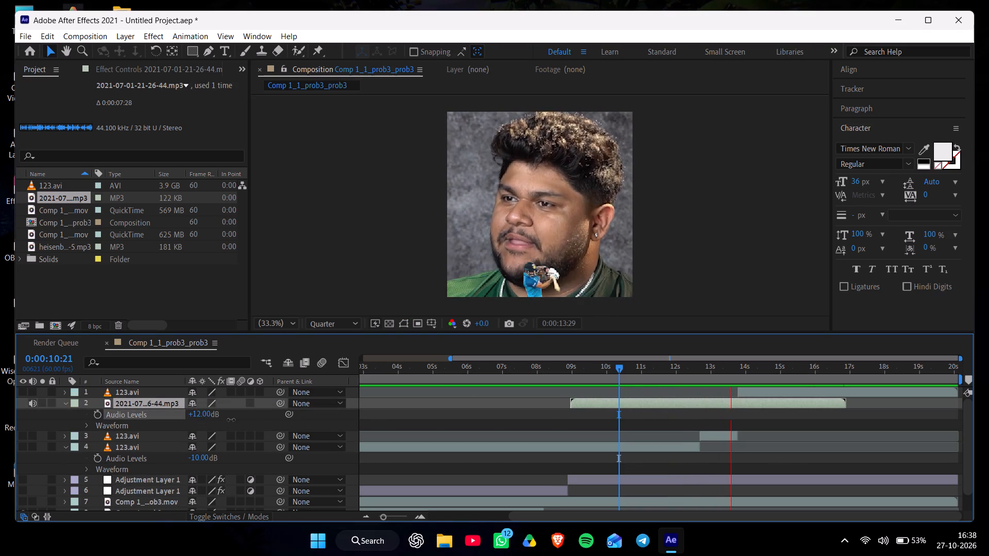
left_click_drag(231, 420, 268, 433)
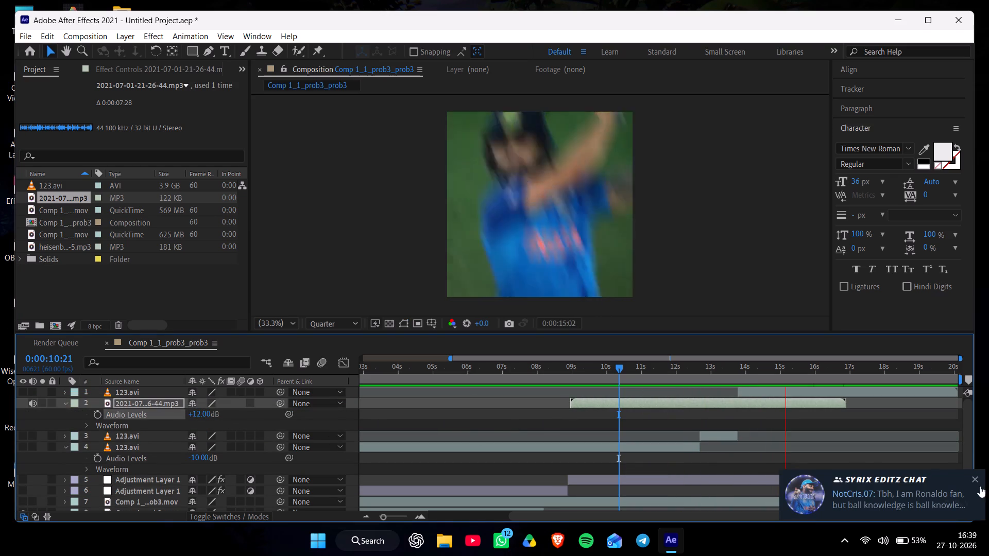
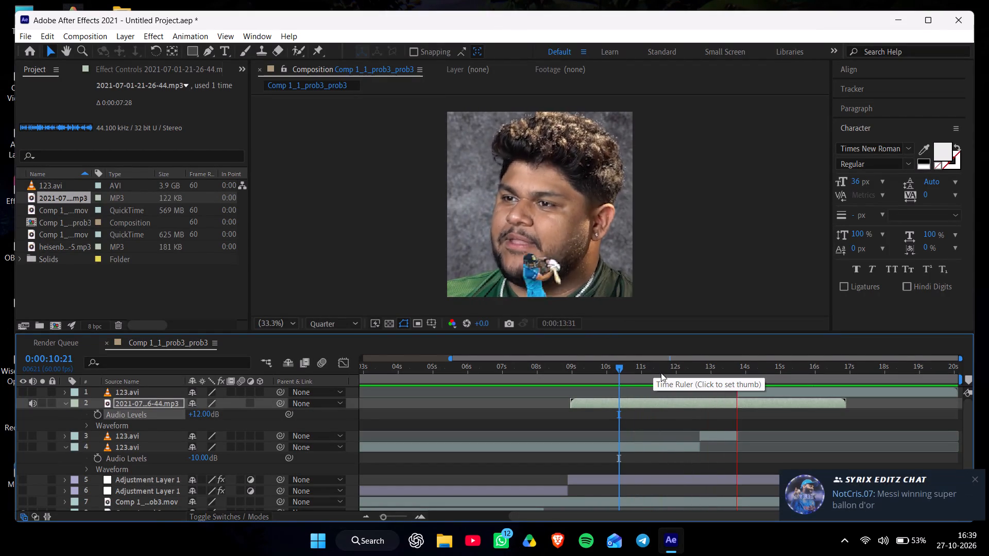
Move the 2021-07 MP3 layer about 2 seconds earlier so it starts near 7 seconds, and preview from 0:00:10:21.
left_click_drag(667, 402, 596, 408)
left_click(620, 371)
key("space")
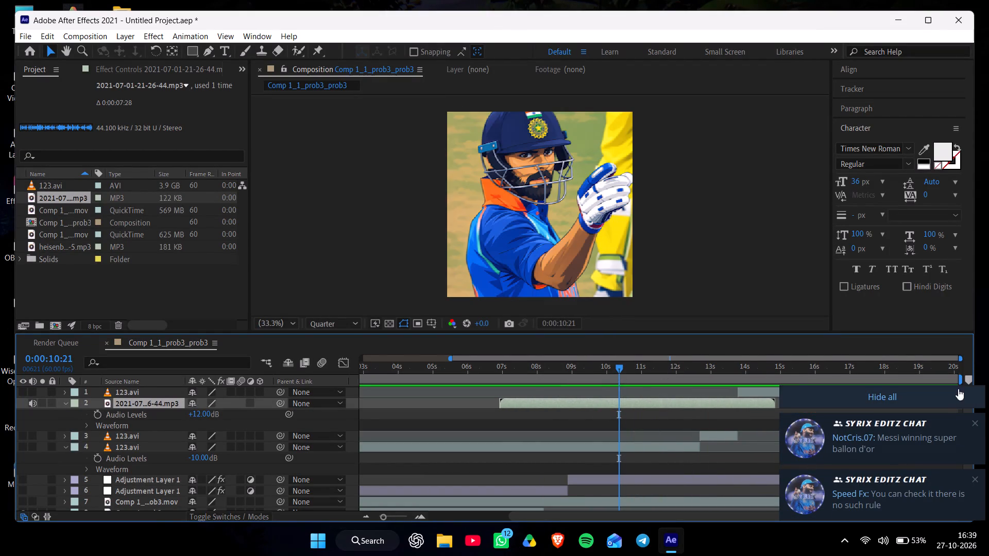
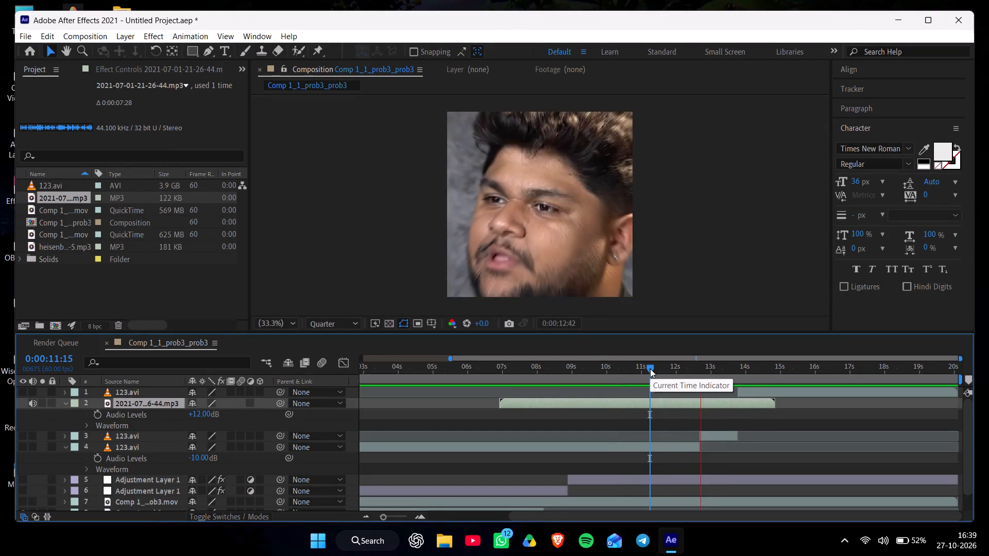
key("ctrl+shift+d")
left_click(644, 415)
key("Delete")
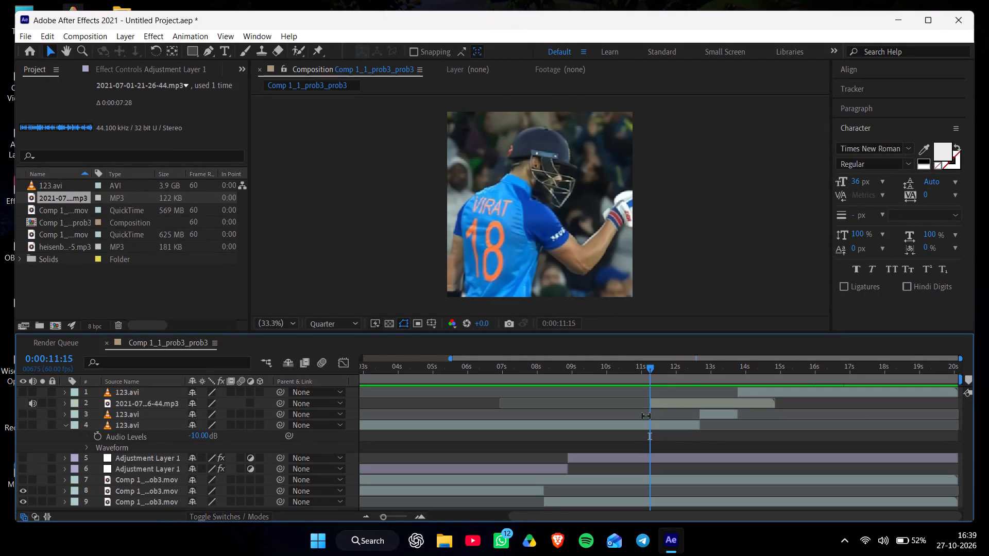
Move the remaining mp3 segment later so its trimmed start sits at 0:00:12:11, and preview it from there.
left_click(654, 402)
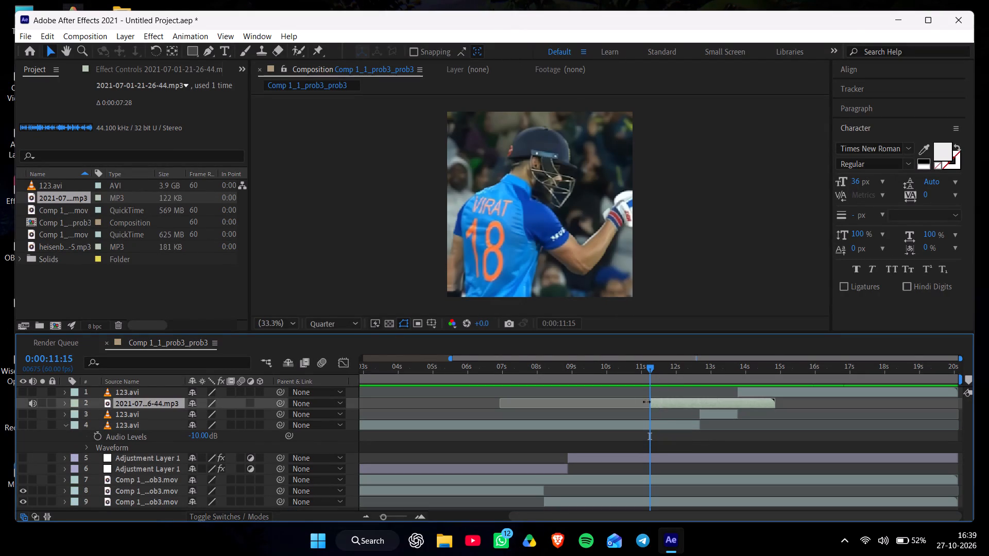
left_click_drag(651, 366, 651, 367)
left_click_drag(651, 367, 683, 380)
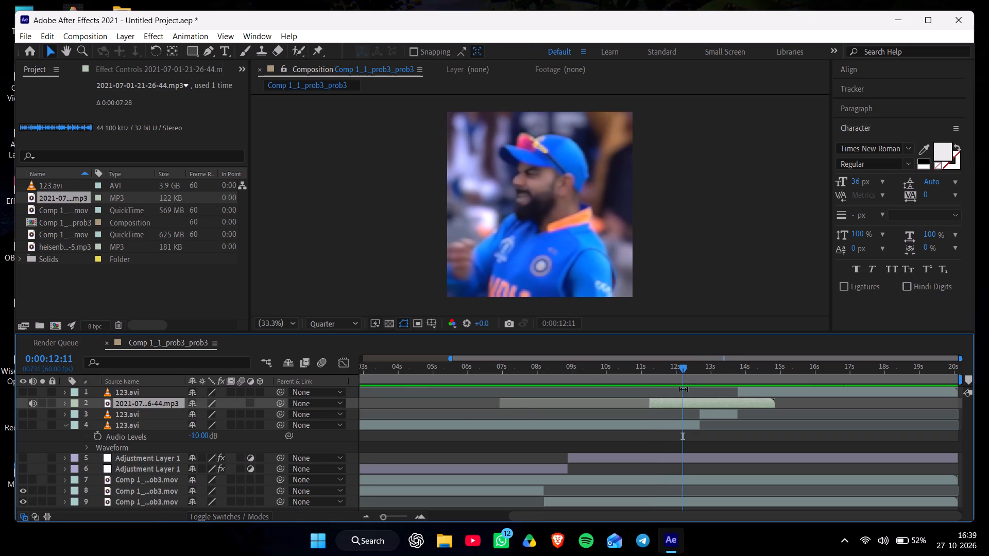
left_click_drag(687, 406, 720, 413)
key("space")
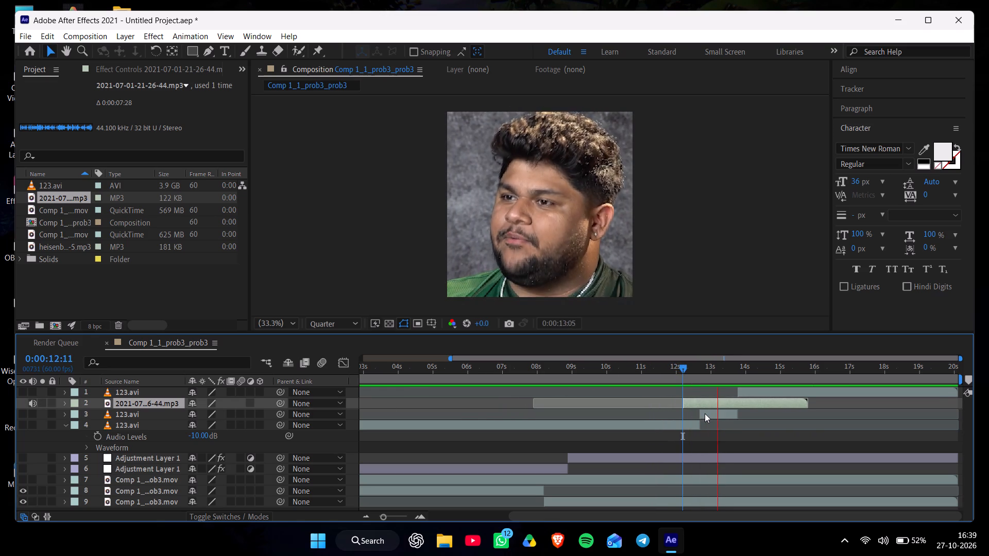
Turn the audio back on for 123.avi layers 1 and 4, keeping the short layer 3 segment muted, and preview from 0:00:08:56.
left_click(736, 367)
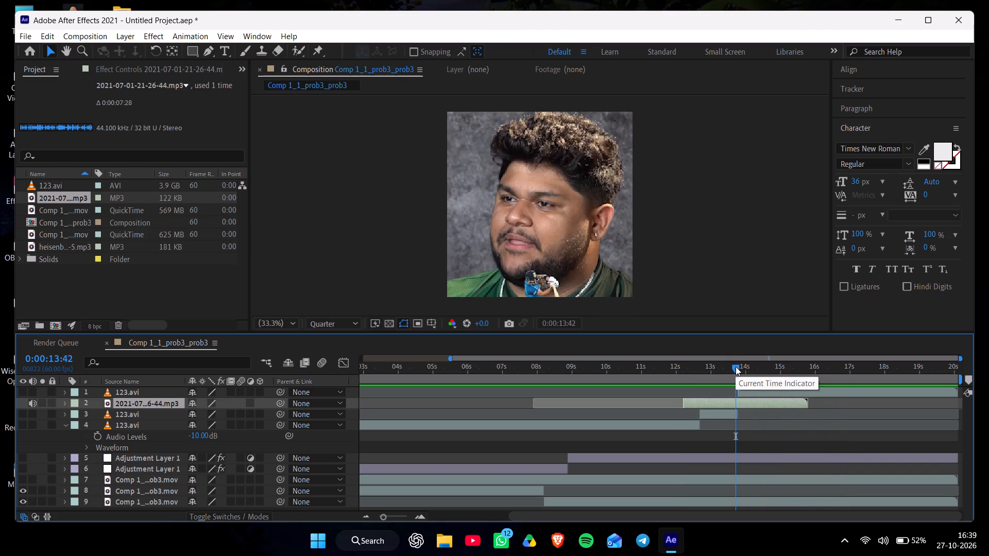
left_click(23, 390)
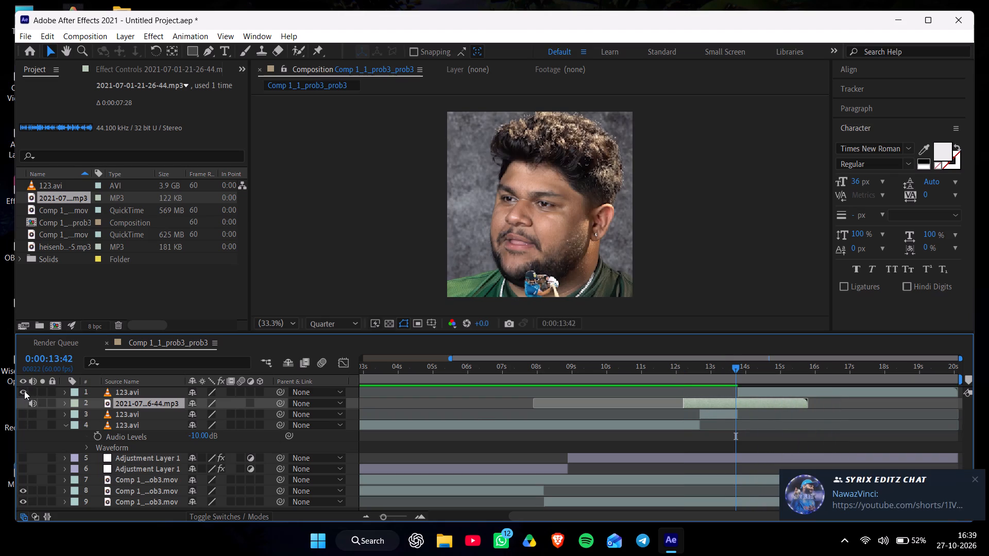
left_click(24, 390)
left_click(33, 393)
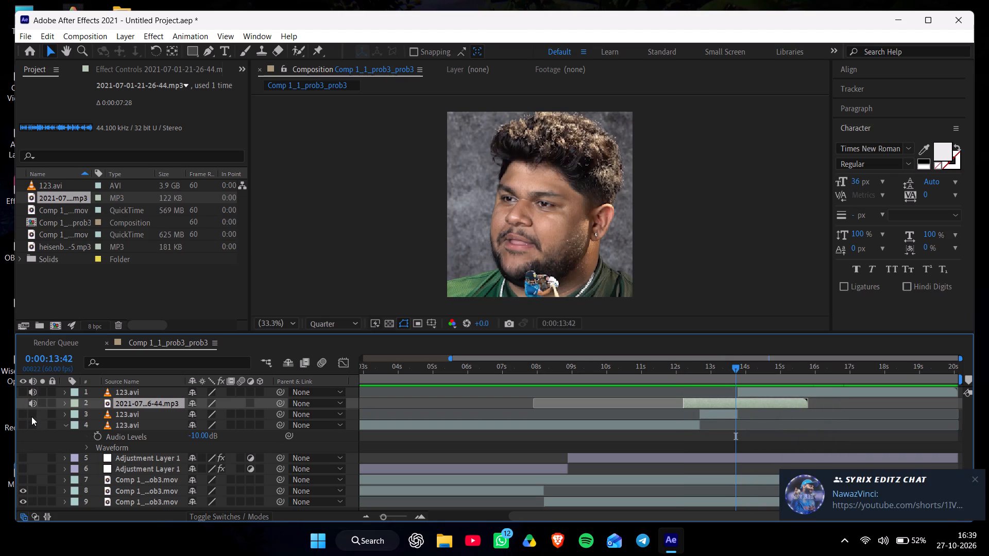
left_click(31, 416)
left_click(31, 422)
left_click(30, 413)
left_click(569, 365)
key("space")
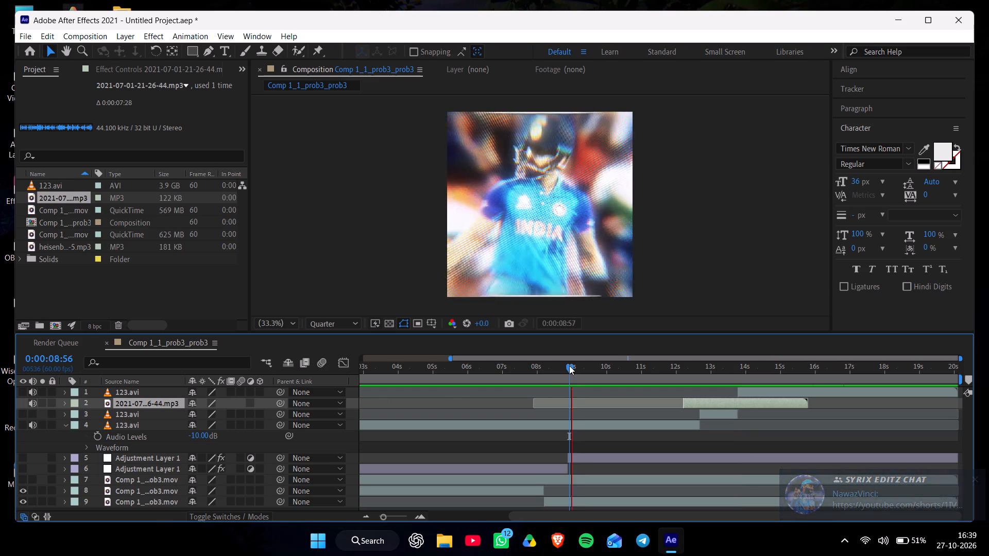
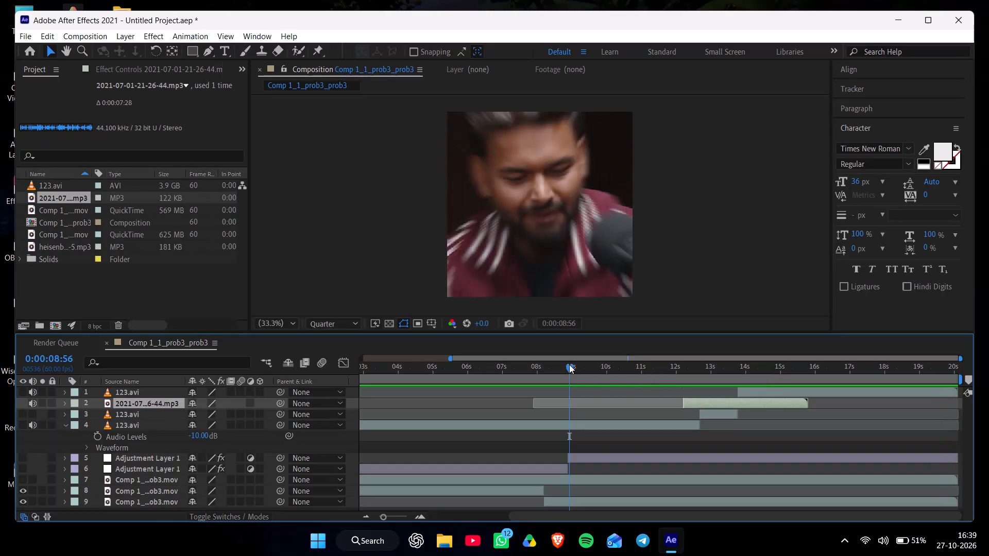
Replay the edit from 0:00:08:56, and move the mp3 segment later so its trimmed start aligns with the start of muted 123.avi layer 3.
key("space")
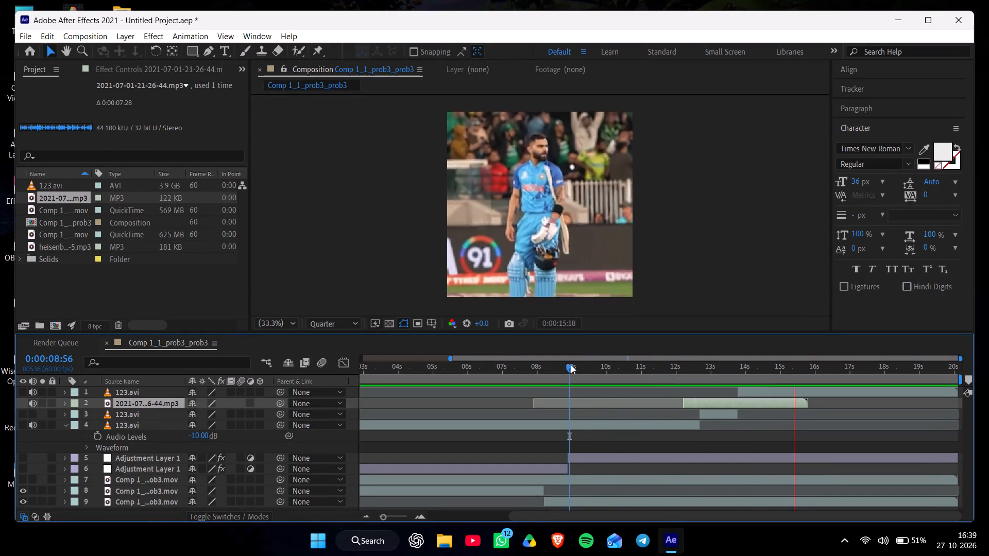
left_click(571, 364)
key("space")
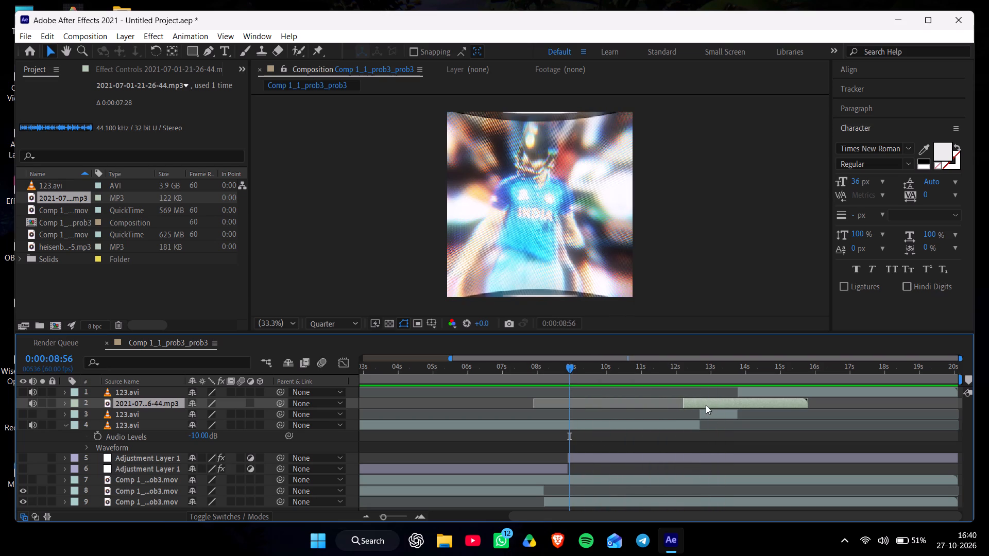
left_click_drag(705, 404, 722, 412)
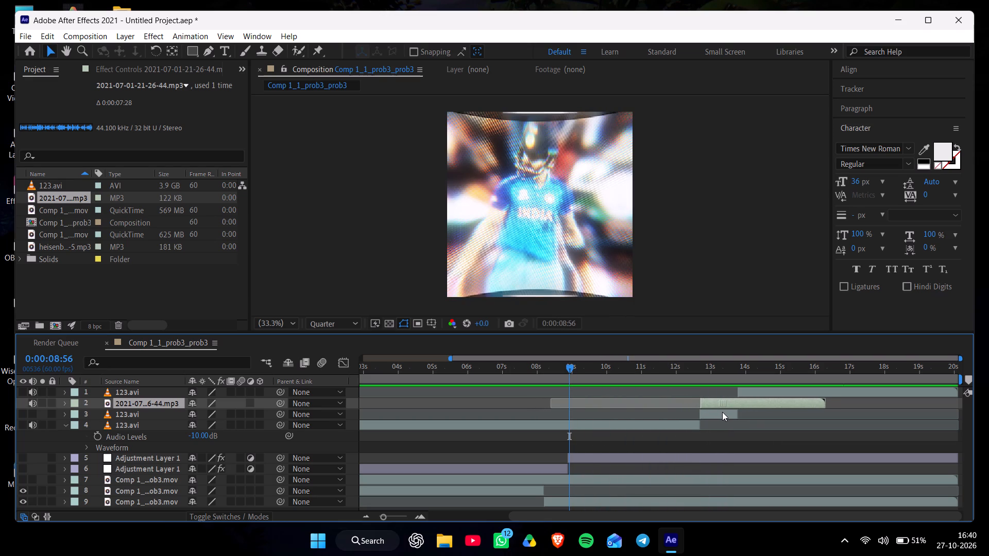
Preview the edit from 0:00:08:56, and replay it repeatedly from 0:00:11:20 to check the repositioned mp3 segment's timing against the 123.avi cuts.
left_click_drag(722, 412, 721, 412)
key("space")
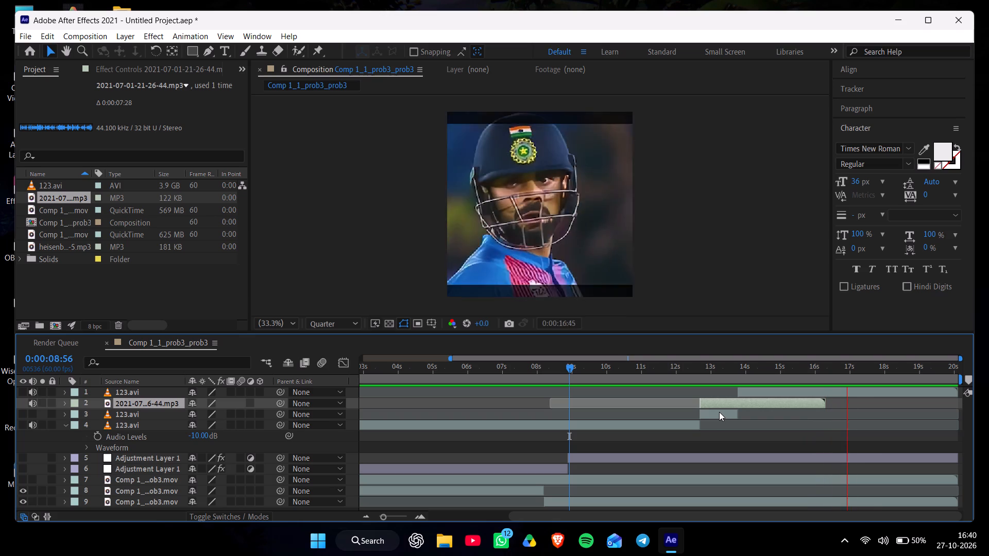
left_click(653, 369)
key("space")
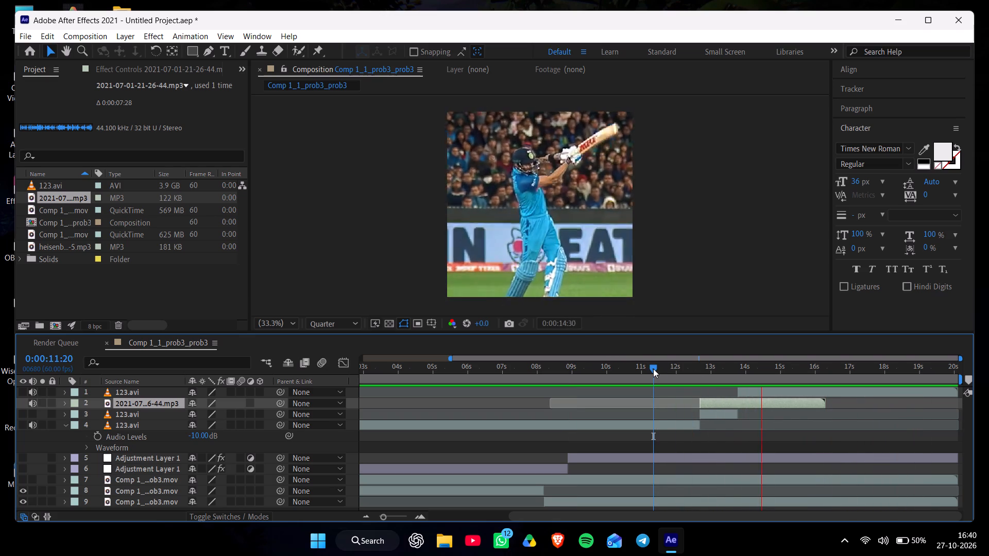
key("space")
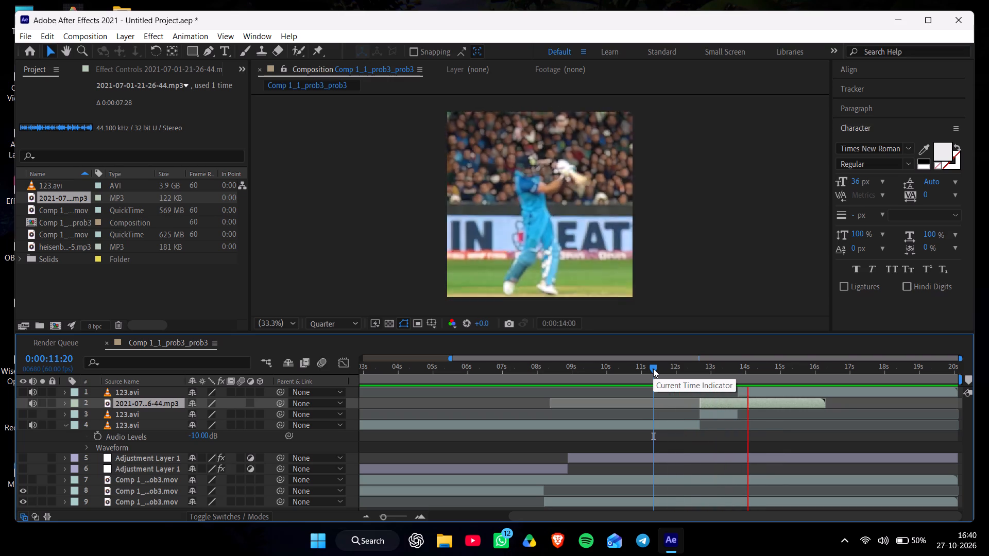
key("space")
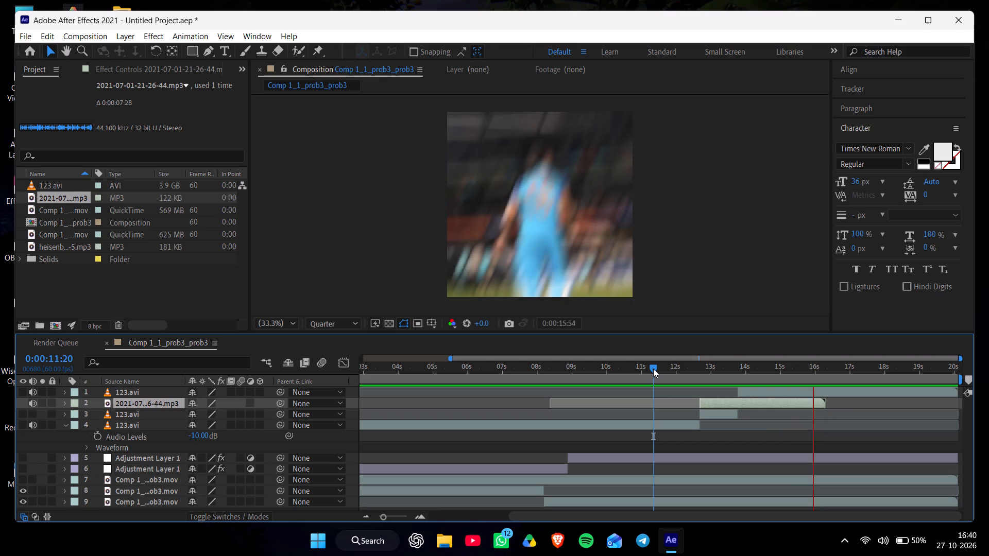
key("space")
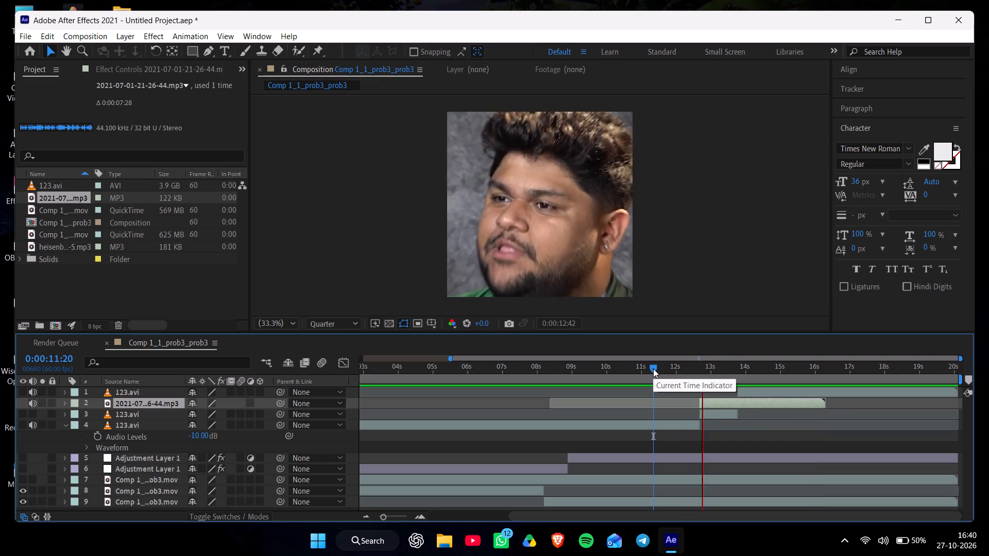
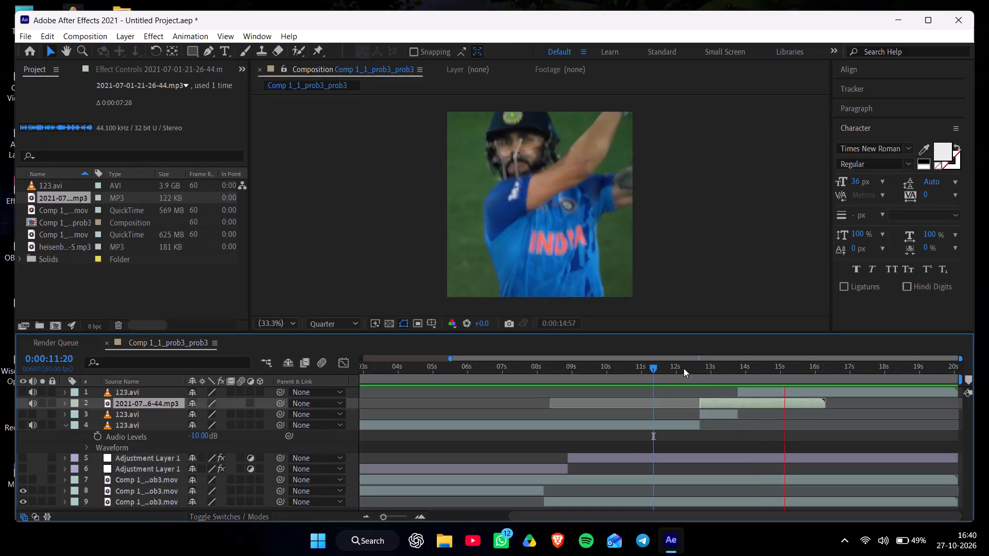
Preview from 0:00:11:20, shift the mp3 segment slightly earlier so its trimmed start falls just before muted 123.avi layer 3, and replay.
left_click(652, 365)
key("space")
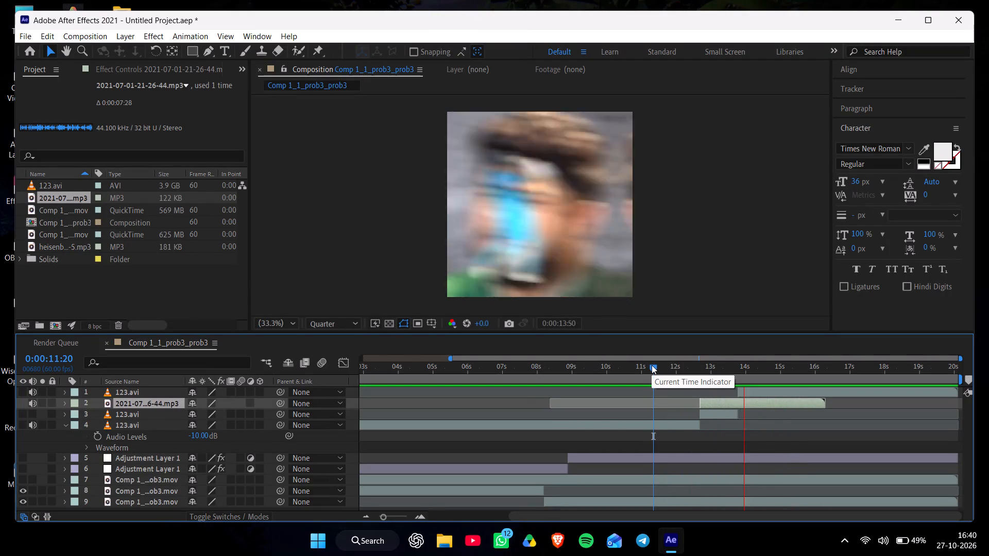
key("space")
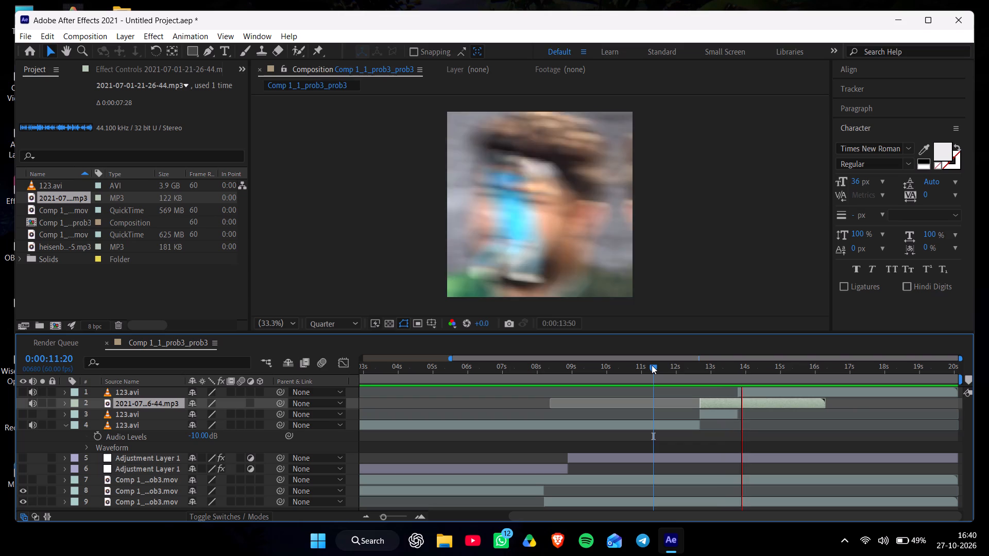
left_click_drag(714, 402, 709, 402)
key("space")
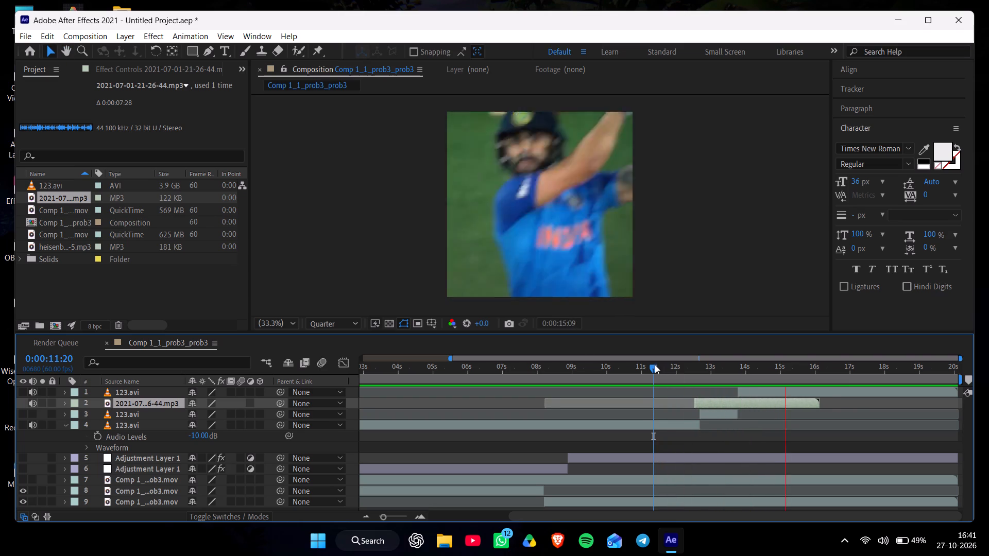
Split the mp3 sound layer at 0:00:15:41, near the end of its trimmed segment.
left_click_drag(654, 366, 806, 425)
key("ctrl+shift+d")
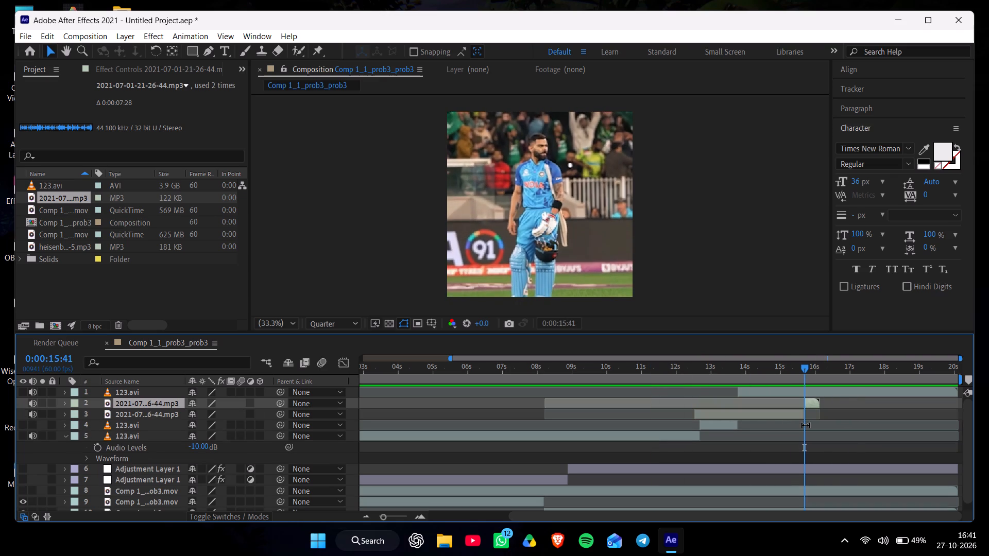
Delete the short leftover mp3 segment after the split at 0:00:15:41.
key("Delete")
Switch to YouTube and, from the watch history, open and play the FinalRawFx video "TOP 20+ POPULAR MEME Sound Effects for Editors".
left_click(472, 533)
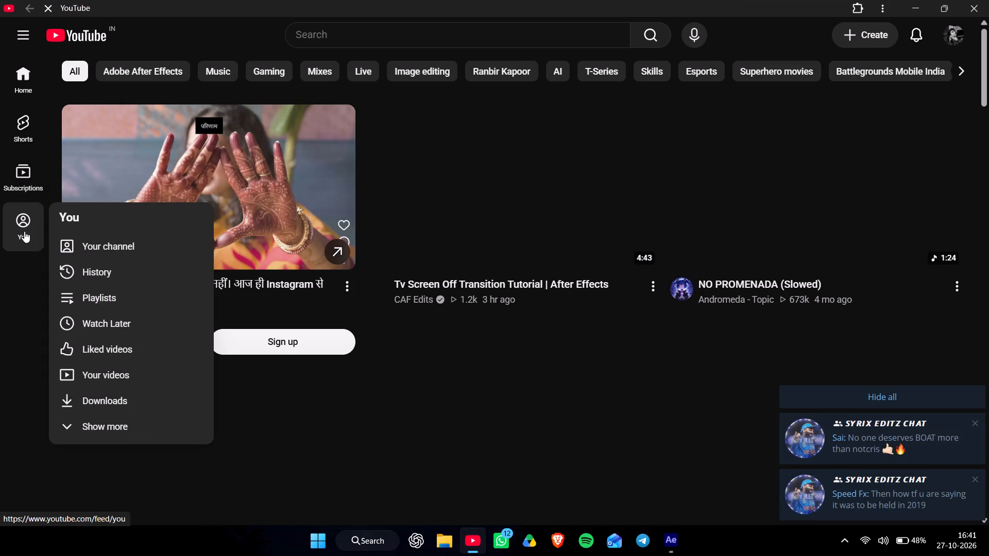
left_click(81, 262)
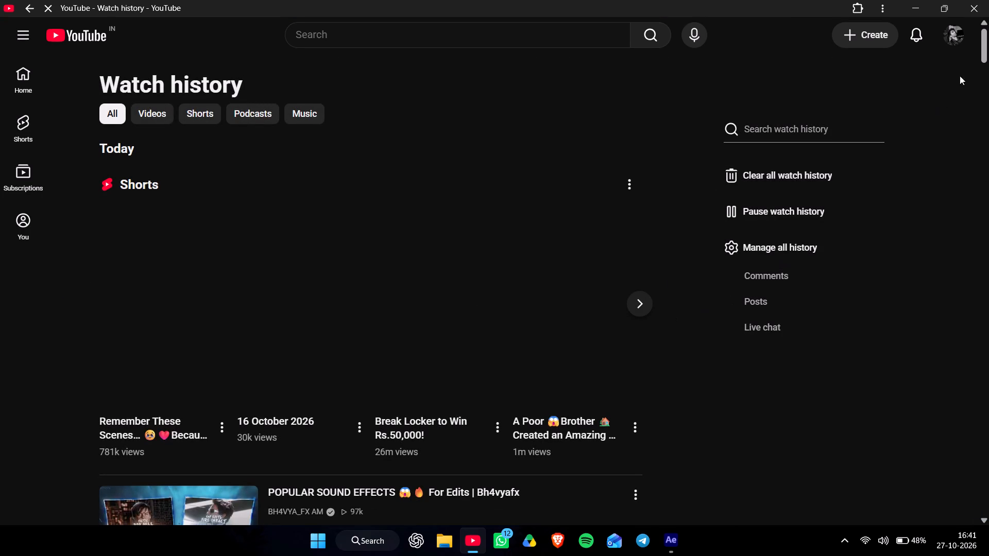
left_click_drag(982, 45, 979, 81)
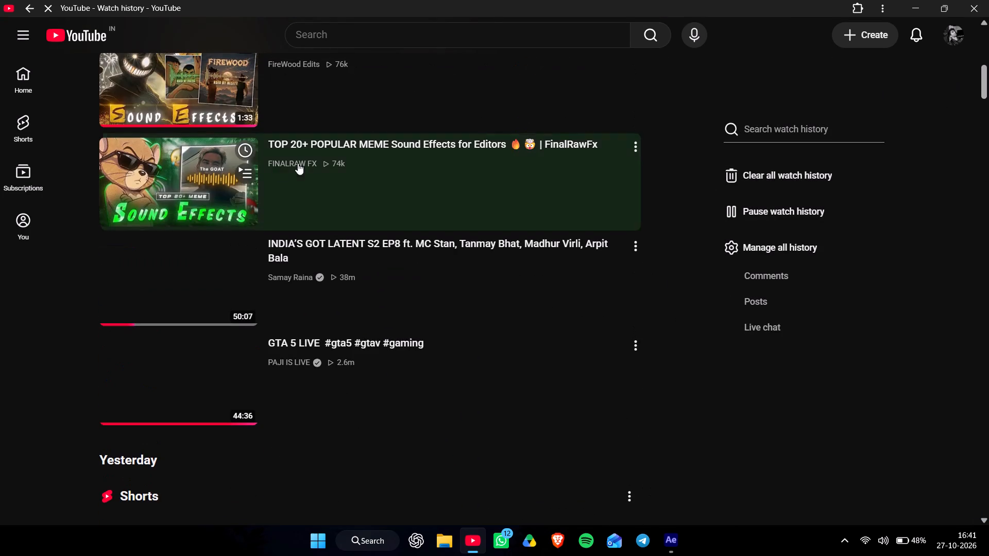
left_click(176, 168)
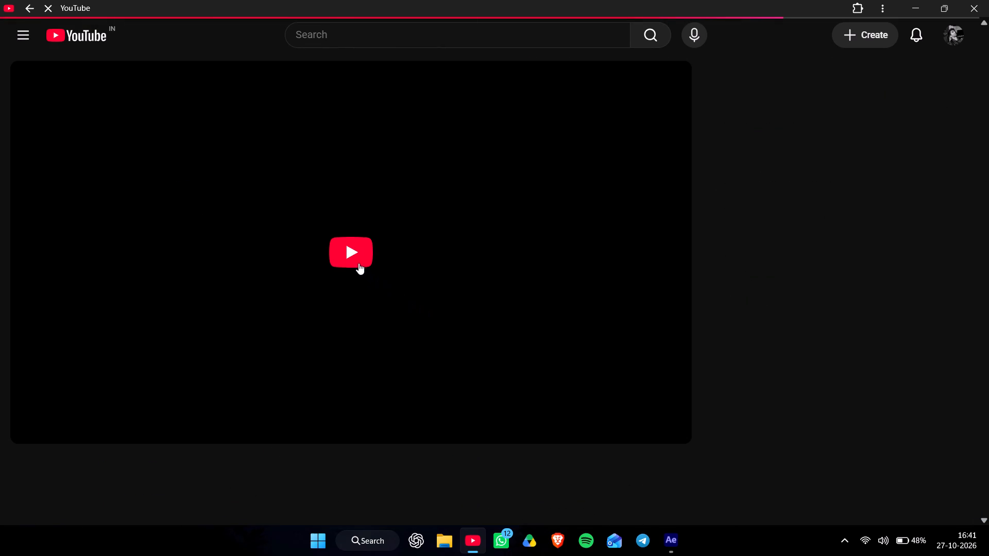
left_click(359, 263)
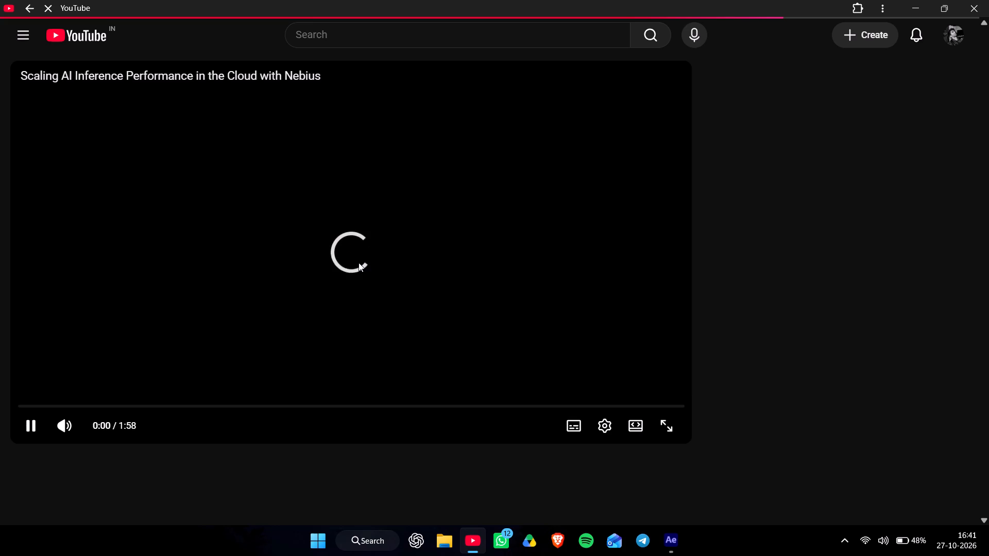
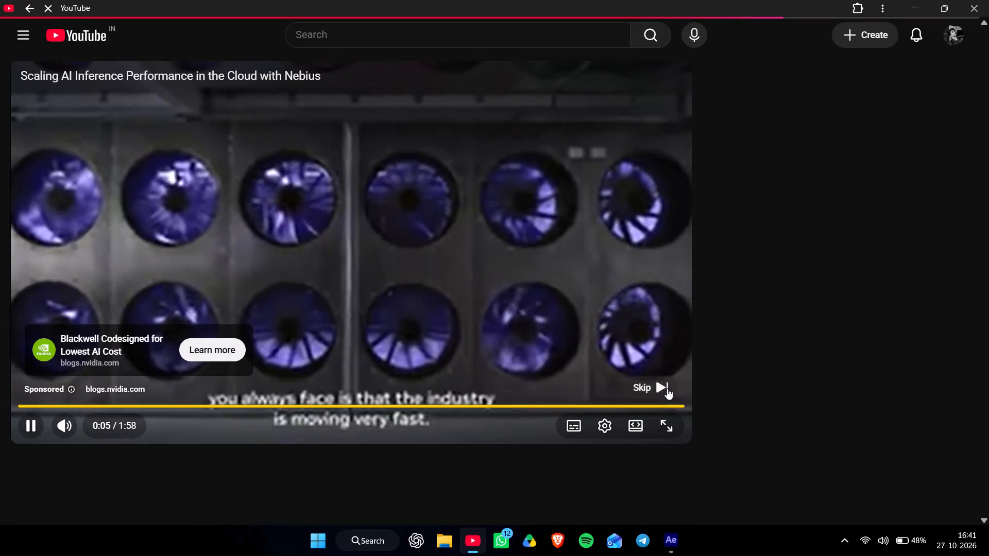
Skip the ad and sample the TOP 20+ POPULAR MEME Sound Effects video from 0:30, and again from about 0:41.
left_click(664, 390)
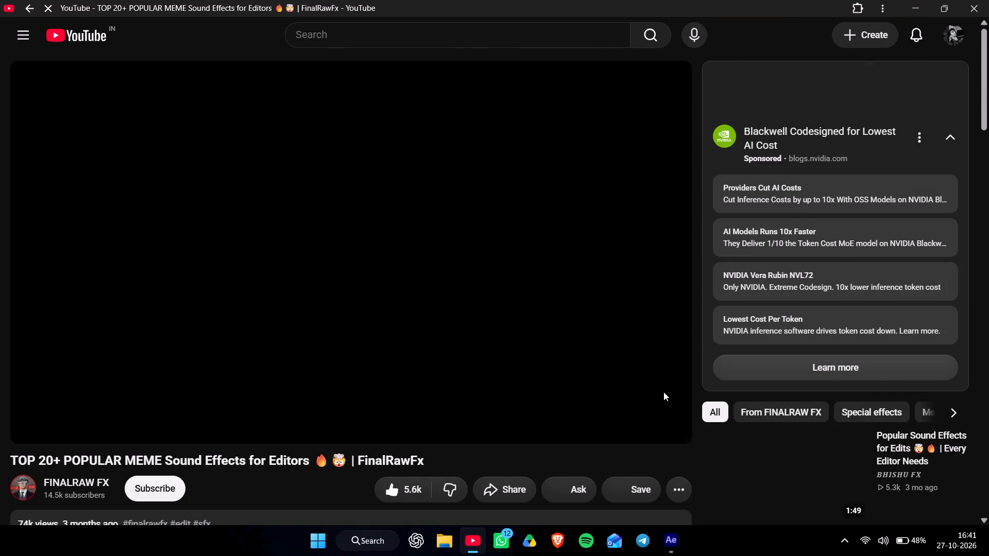
left_click_drag(988, 121, 988, 148)
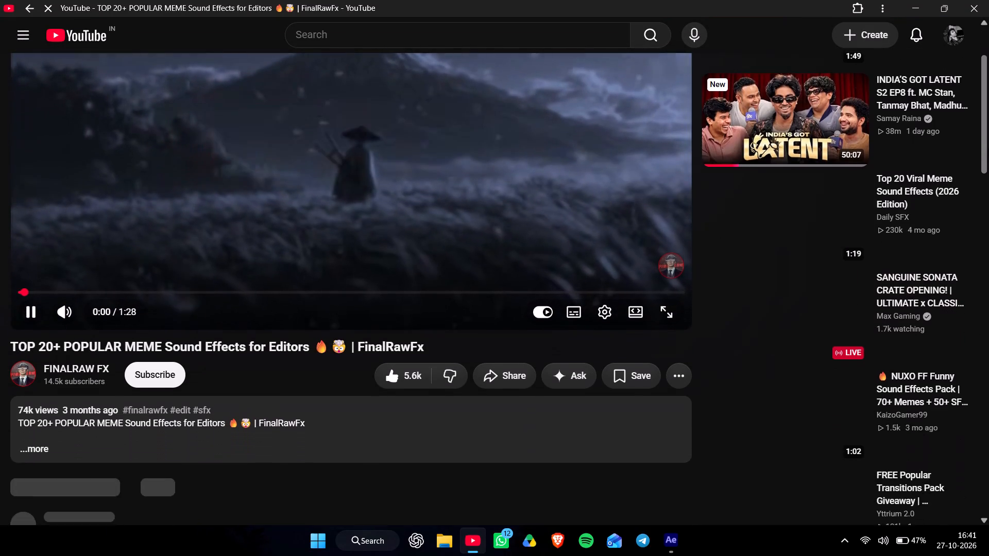
left_click_drag(988, 148, 988, 161)
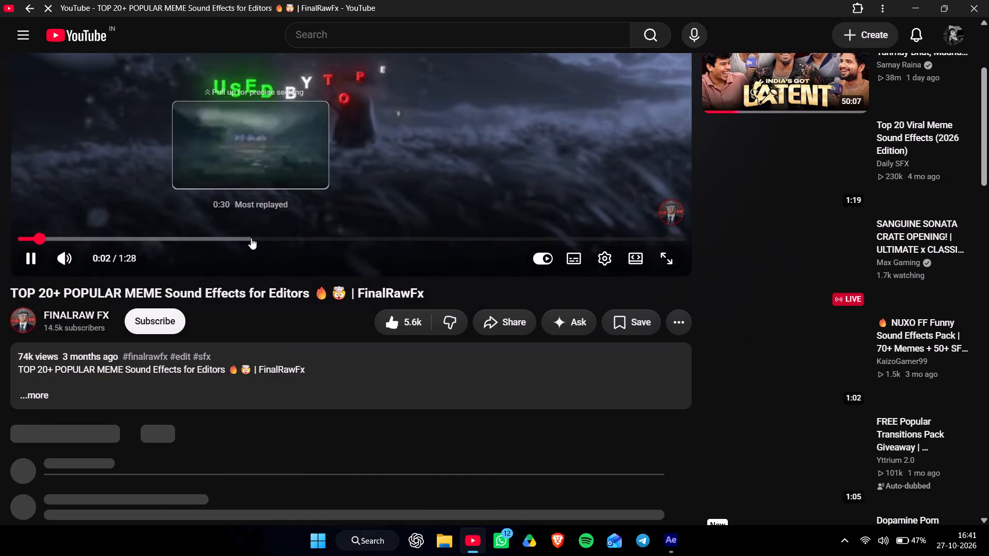
left_click(248, 239)
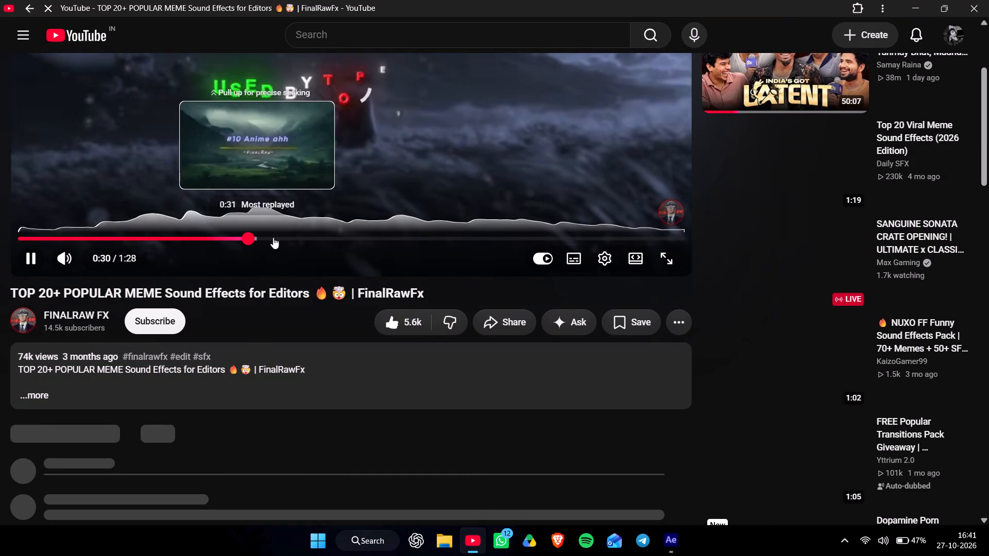
left_click(332, 238)
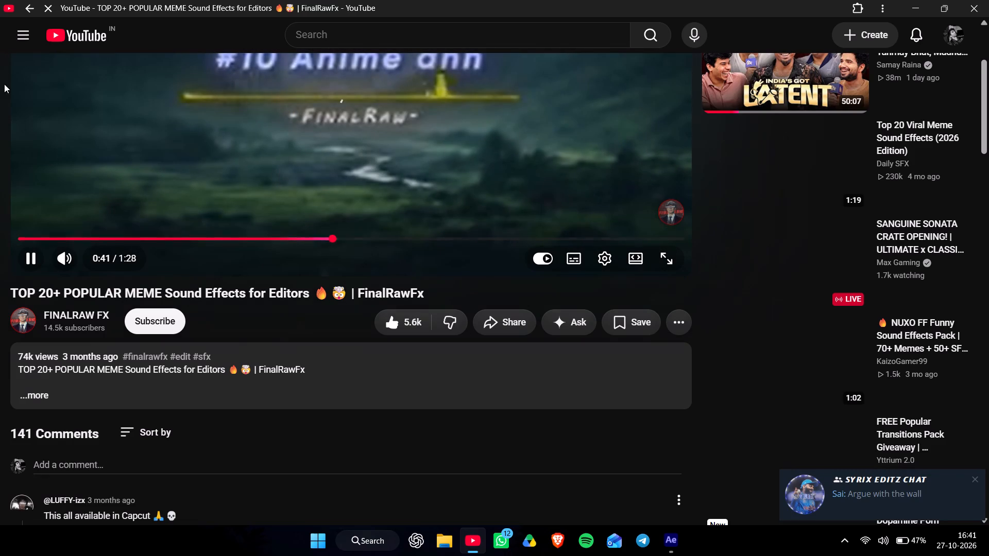
Open the "POPULAR SOUND EFFECTS For Edits | Bh4vyafx" video from the YouTube watch history and skip to 0:14.
left_click(29, 12)
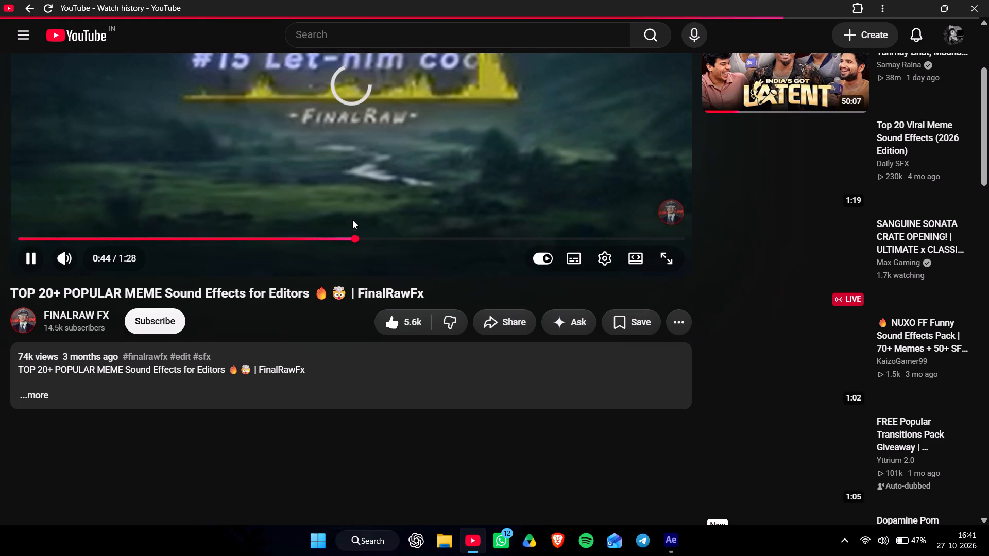
left_click(26, 10)
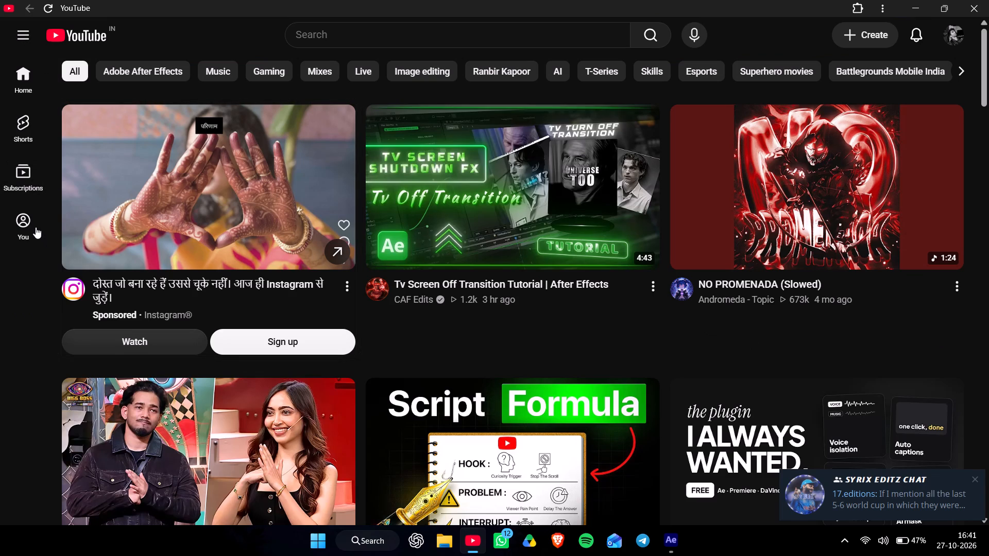
left_click(27, 223)
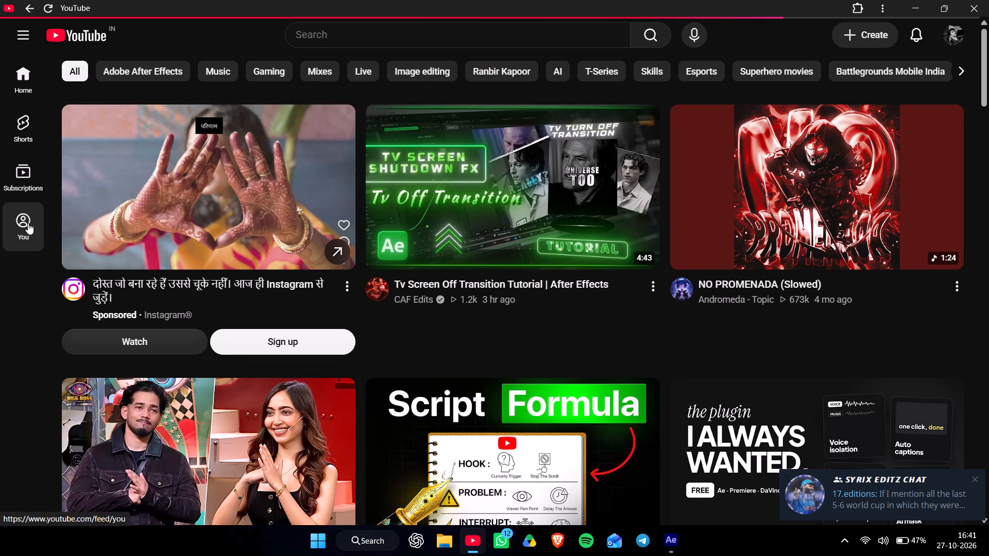
left_click(28, 223)
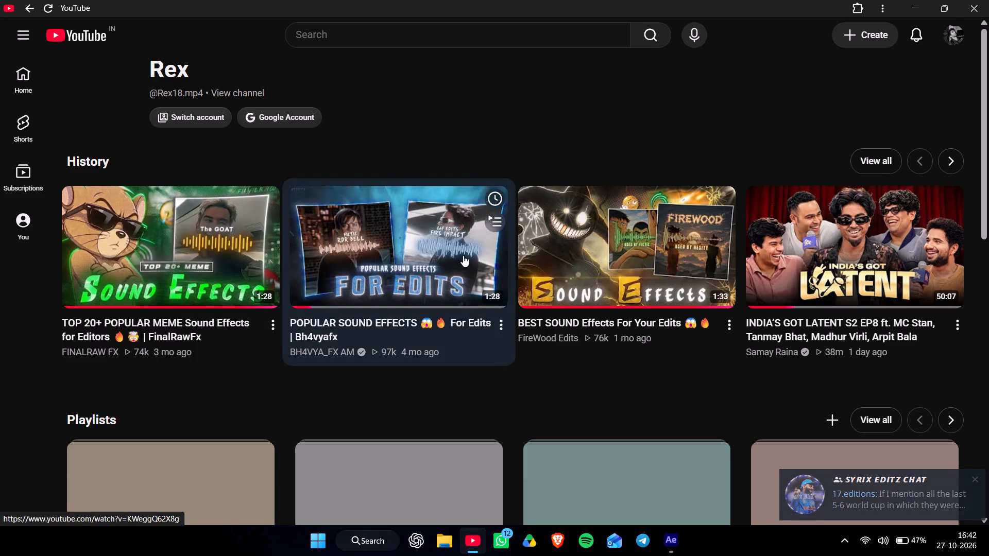
left_click(462, 255)
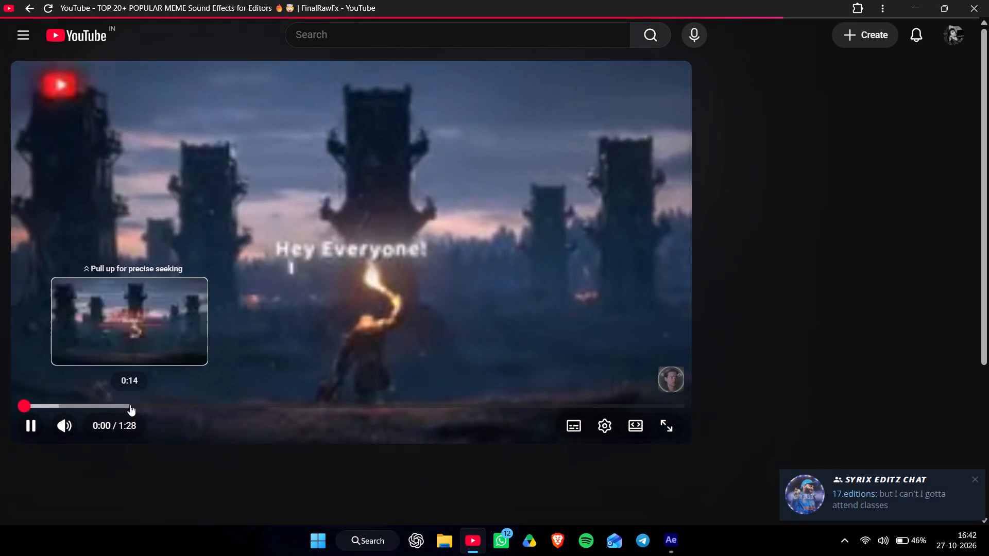
left_click(130, 405)
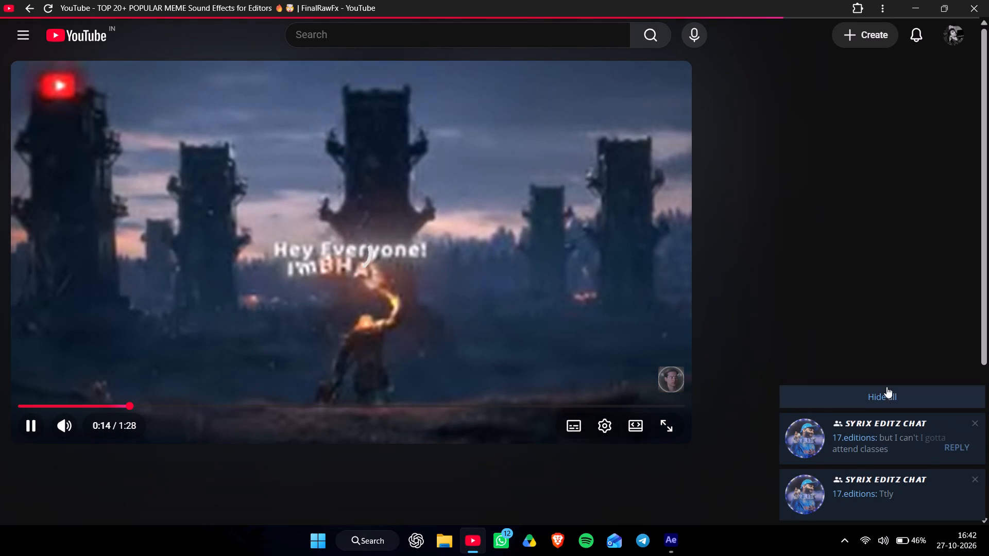
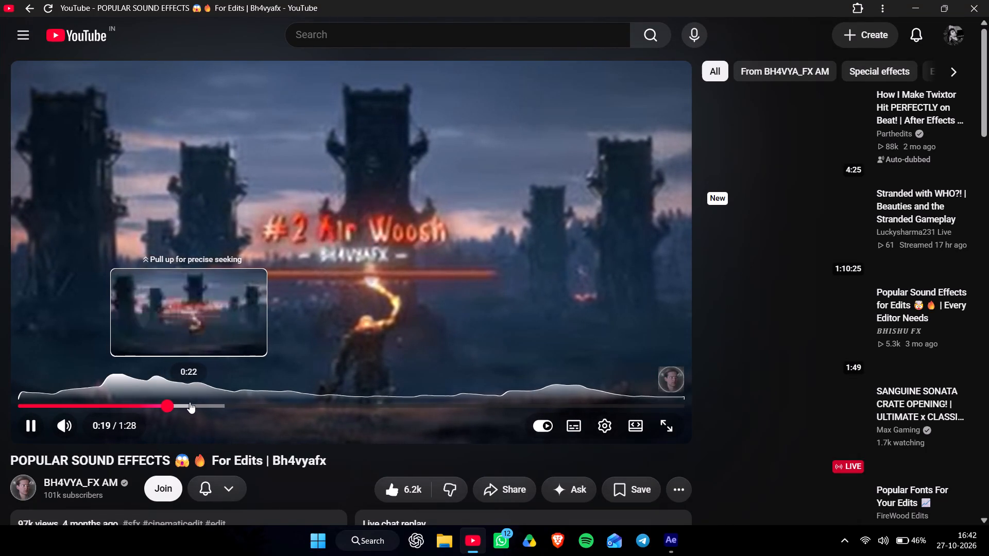
Preview further sound effects in the current video by skipping ahead to about 0:27 and 0:40.
left_click(222, 402)
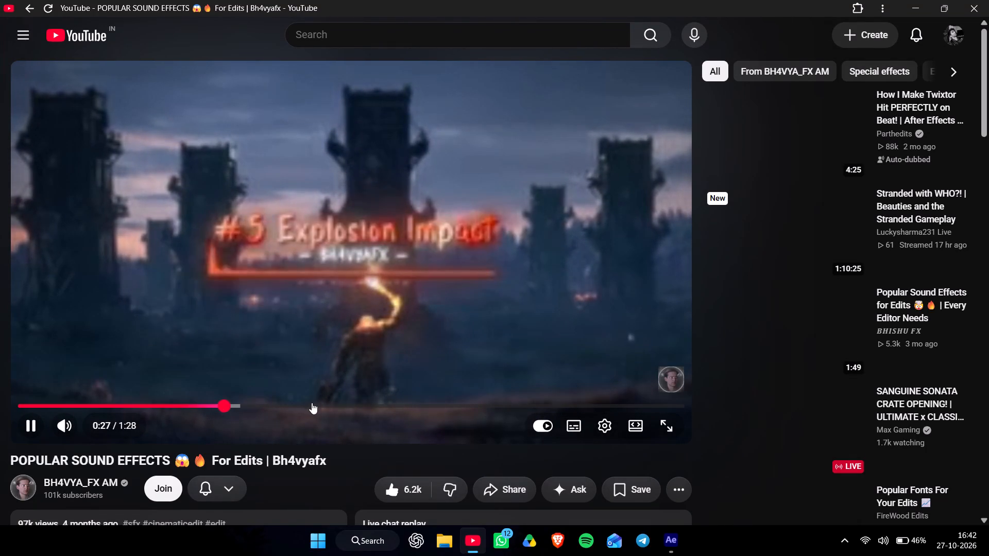
left_click(322, 406)
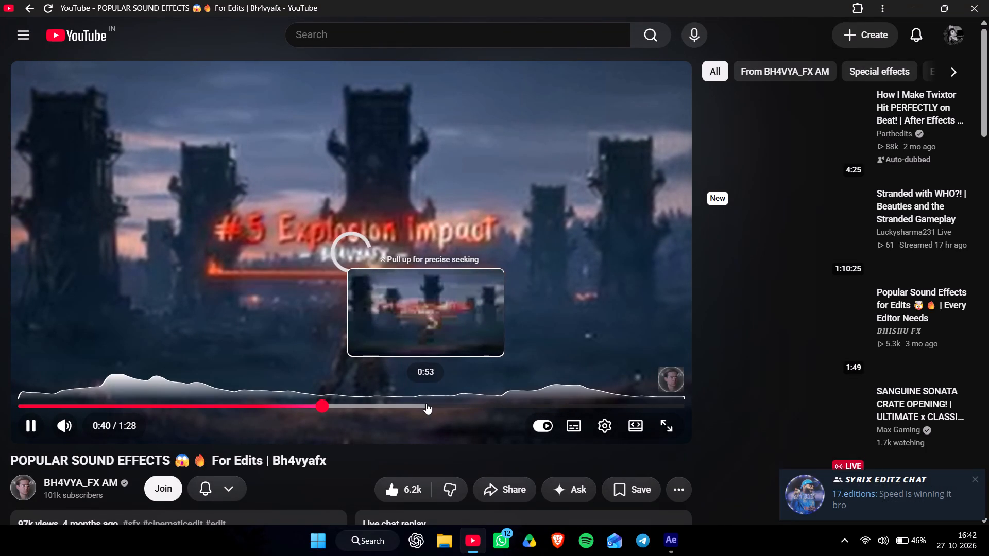
Return to the watch history and open the "BEST SOUND Effects For Your Edits" video by FireWood Edits.
left_click(33, 8)
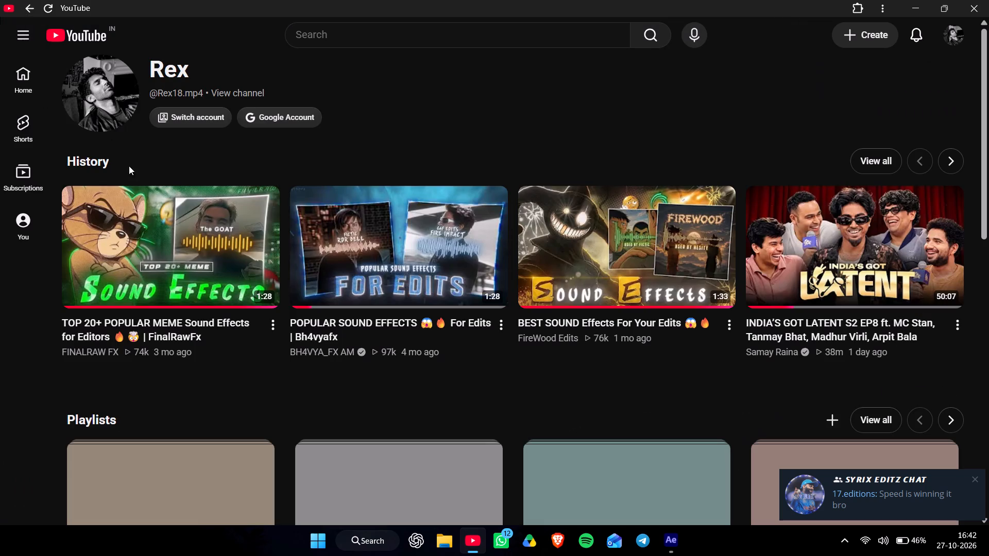
left_click(547, 259)
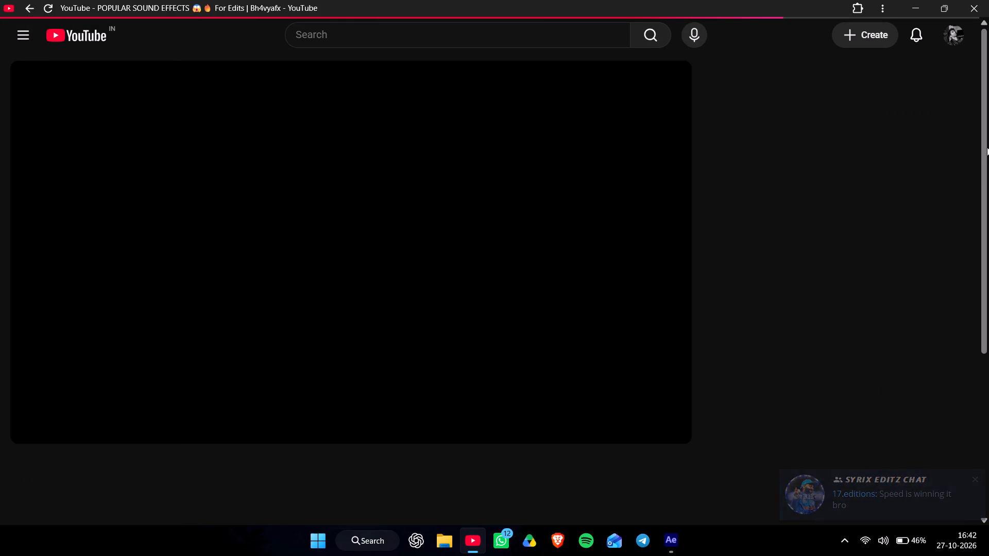
Expand the video's description, find the pinned FireWoodEdits comment and open its "All SFXs" Google Drive folder link.
left_click_drag(984, 147, 987, 262)
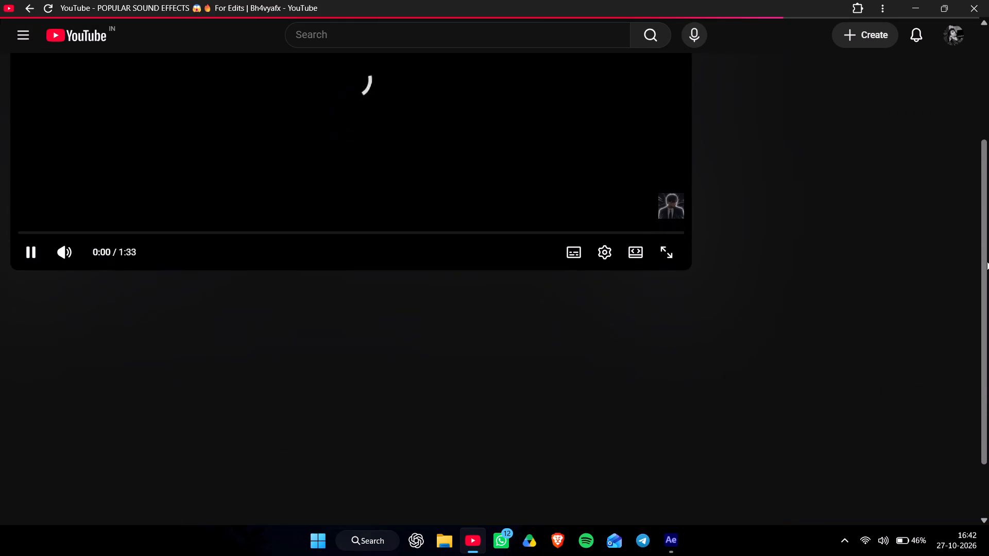
left_click_drag(987, 262, 987, 264)
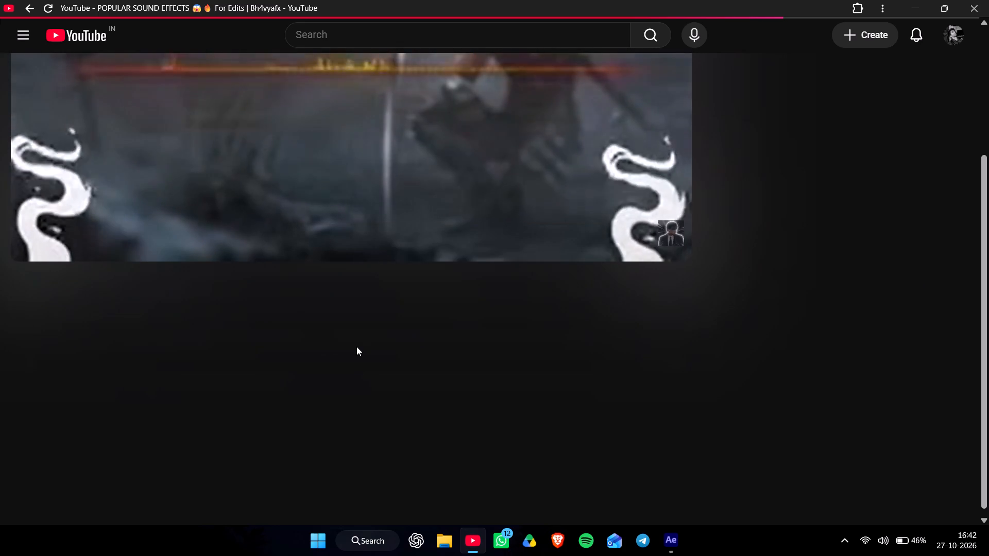
scroll(404, 191, "down", 1)
scroll(409, 193, "up", 1)
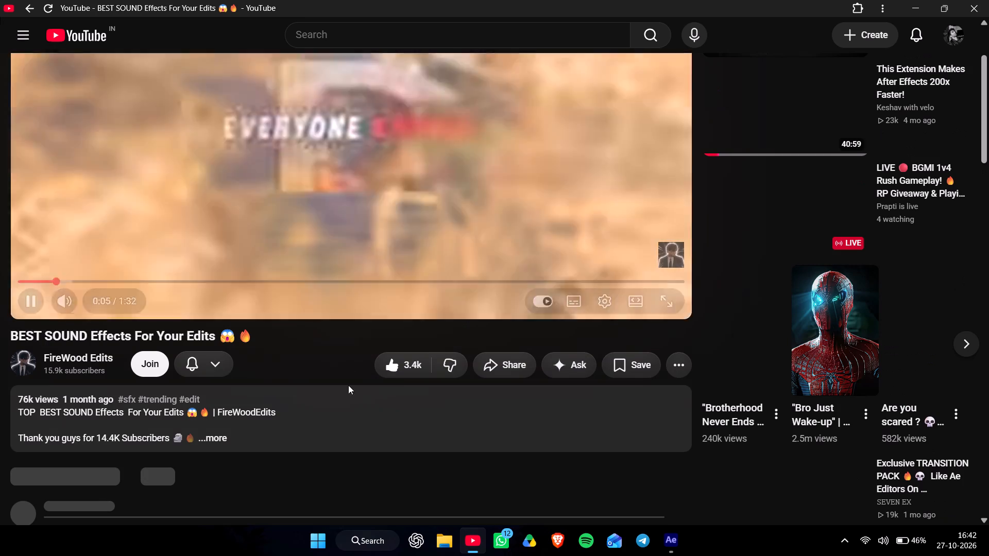
left_click(212, 436)
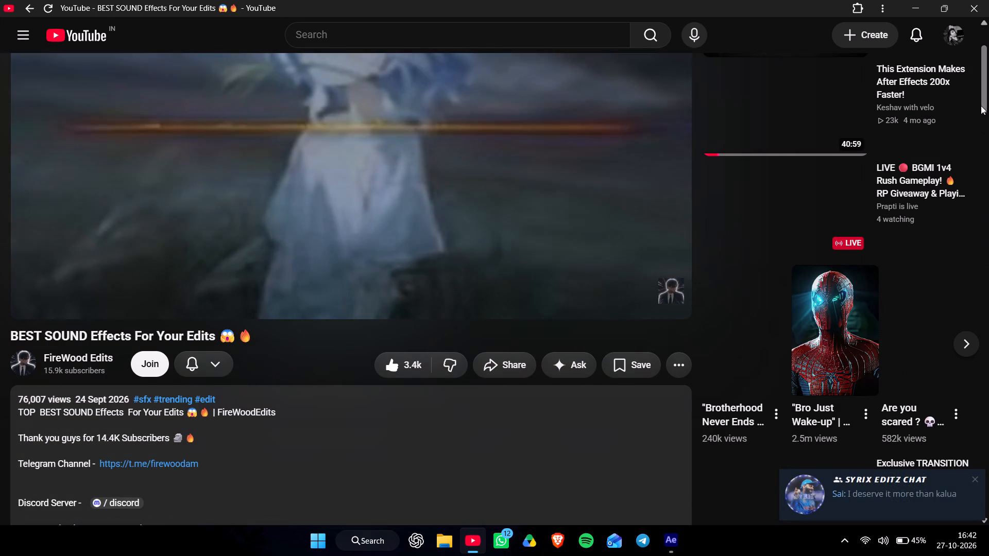
left_click_drag(982, 103, 979, 249)
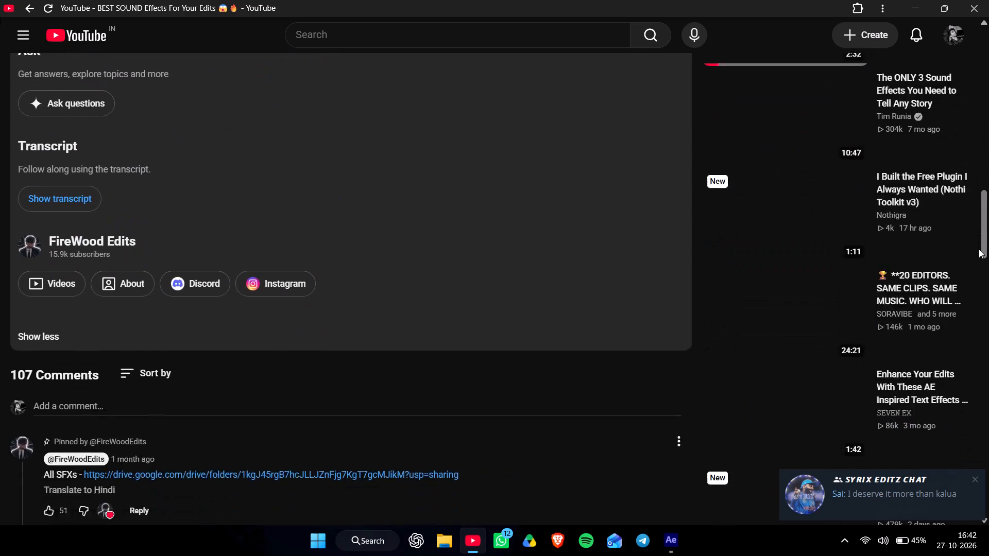
left_click_drag(979, 249, 978, 258)
left_click(365, 398)
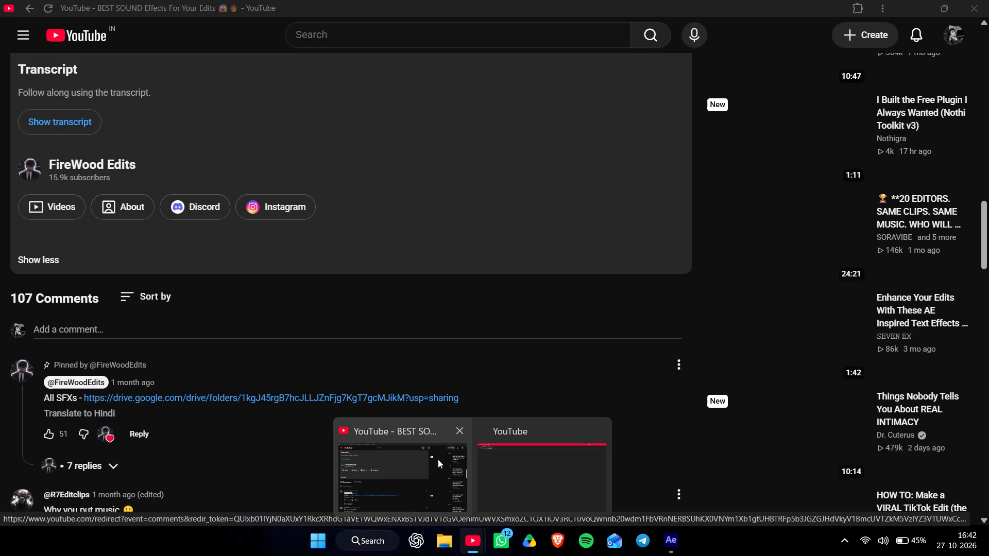
Go back to the "BEST SOUND Effects For Your Edits" video and toggle playback in its player.
left_click(437, 458)
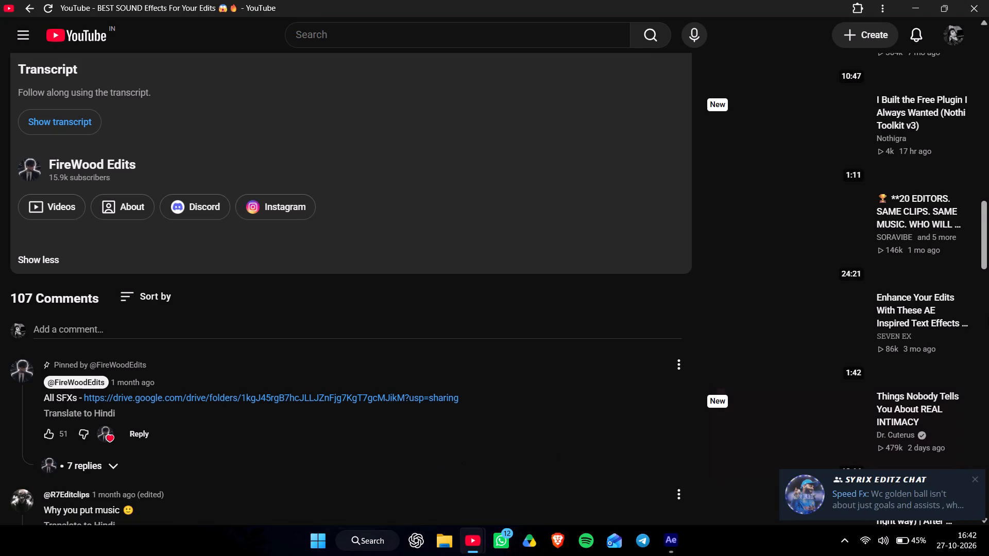
left_click_drag(987, 211, 988, 76)
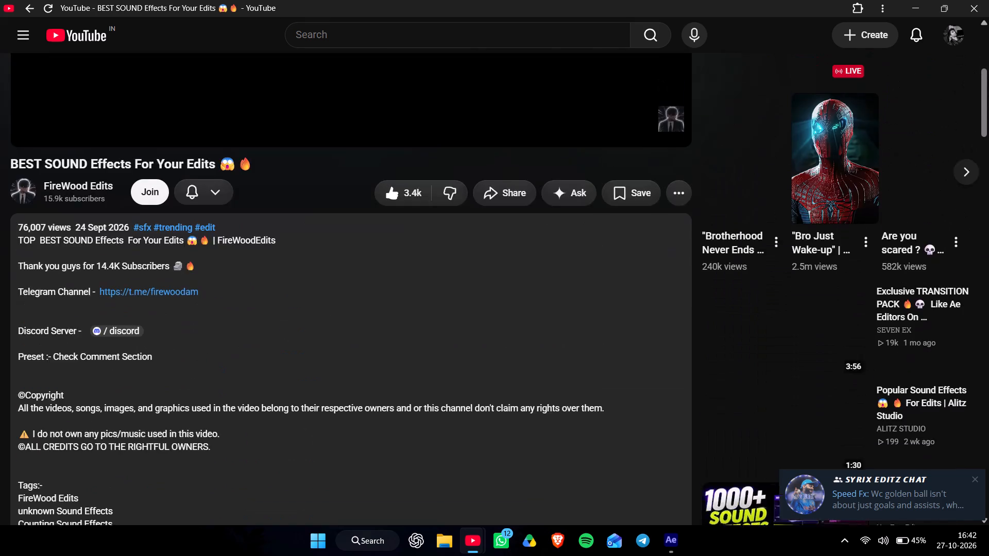
left_click_drag(988, 76, 988, 63)
left_click(564, 115)
left_click(564, 117)
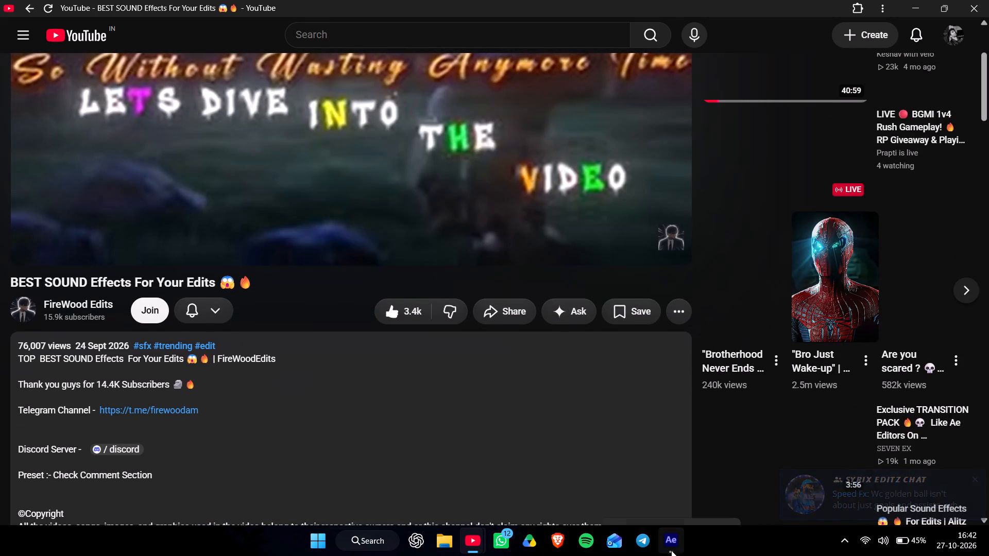
left_click_drag(988, 99, 988, 46)
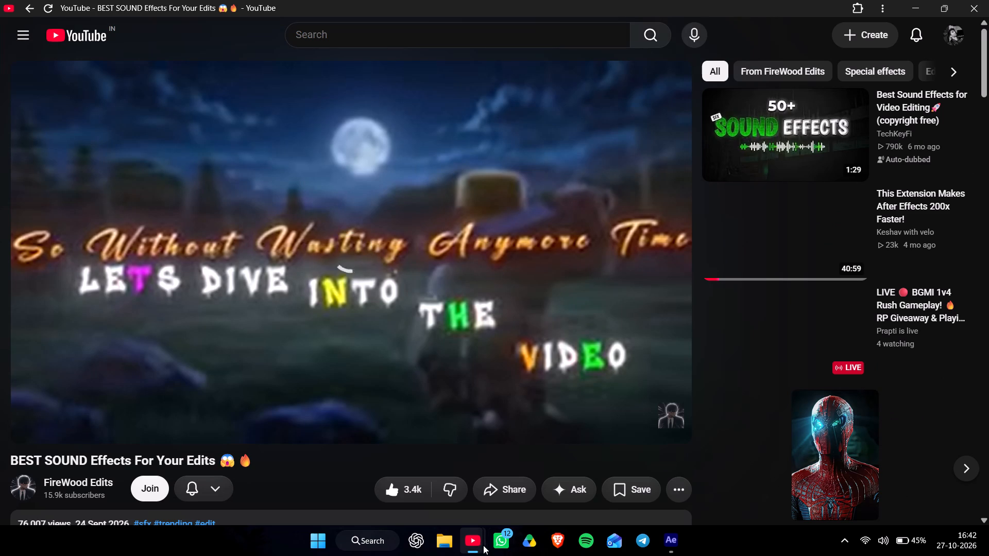
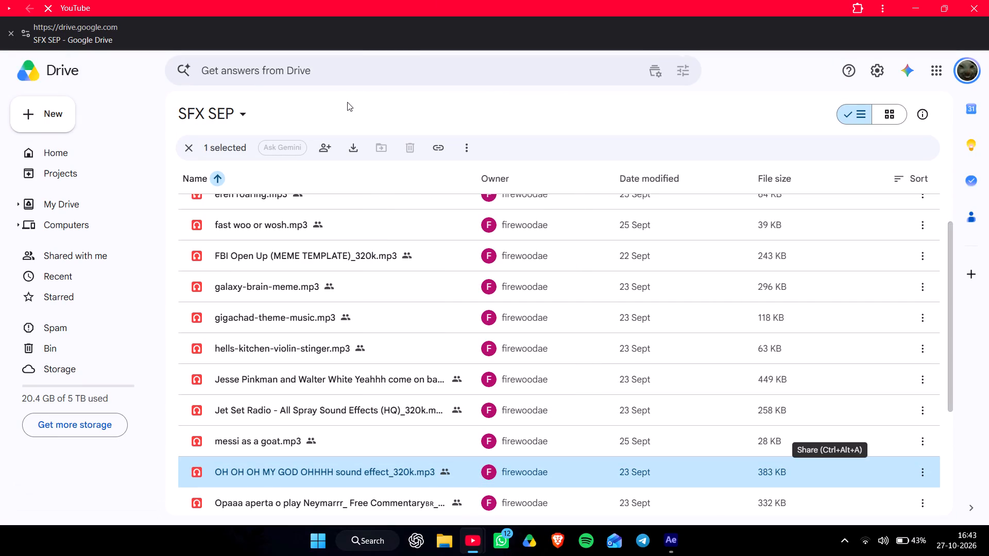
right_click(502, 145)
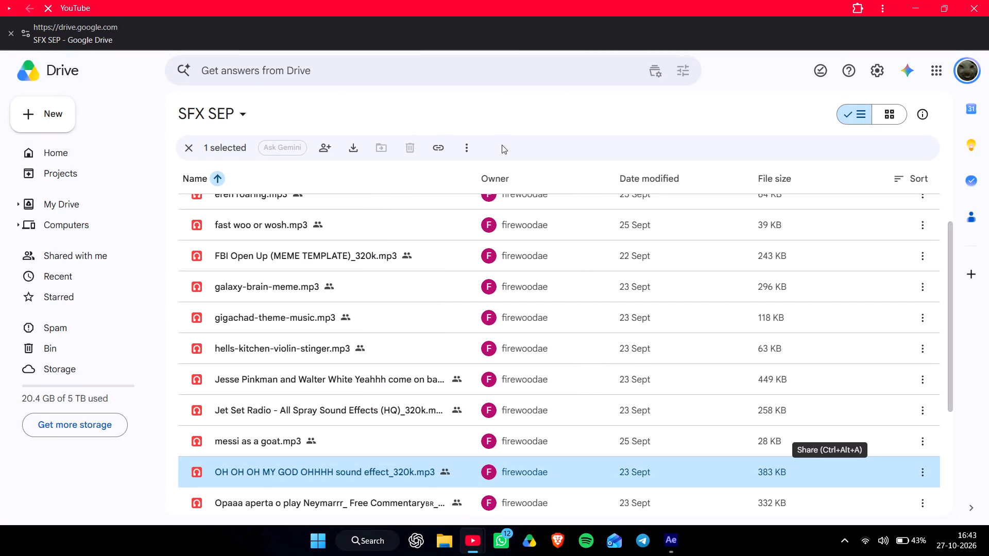
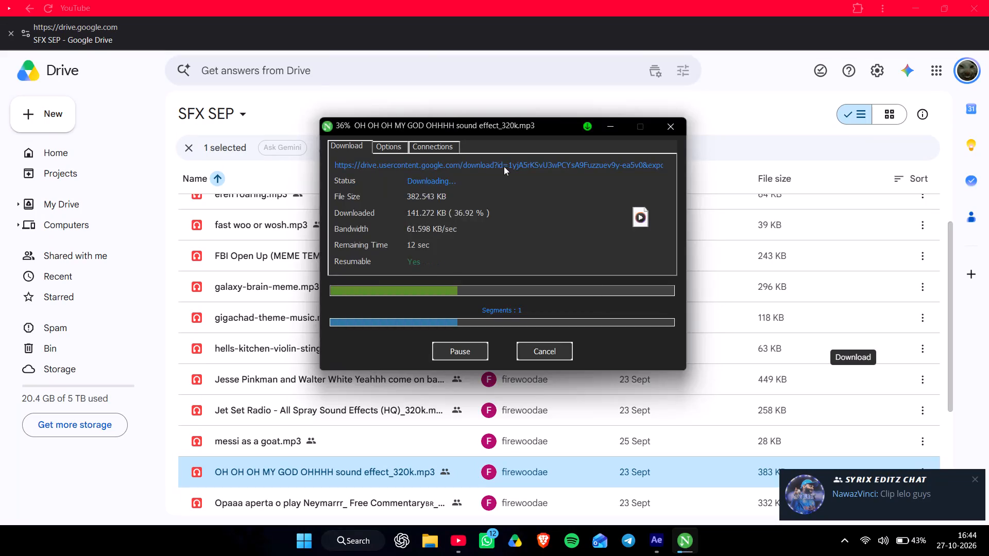
Download "OH OH OH MY GOD OHHHH sound effect_320k.mp3" from the SFX SEP folder, and close the Drive and YouTube windows to return to After Effects.
left_click(580, 169)
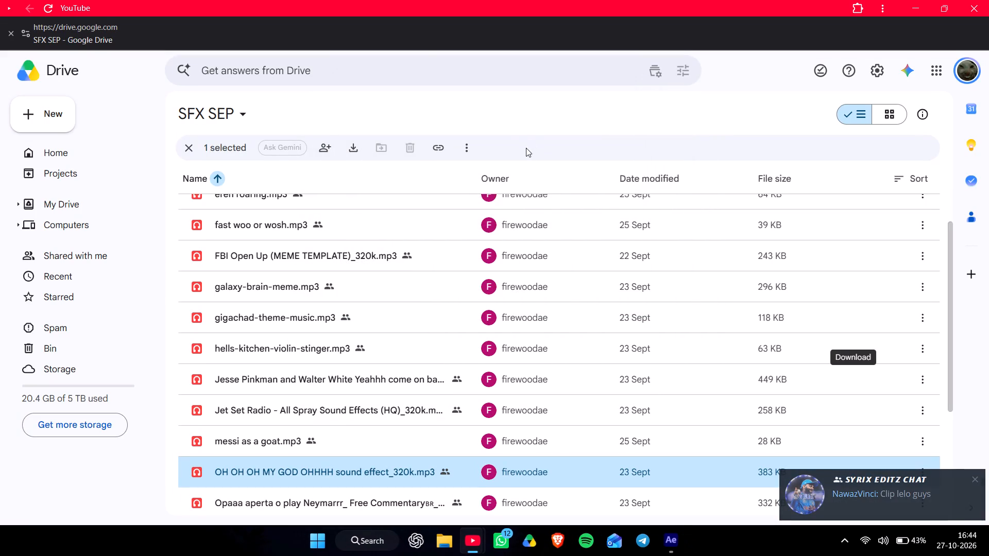
right_click(526, 148)
left_click(352, 148)
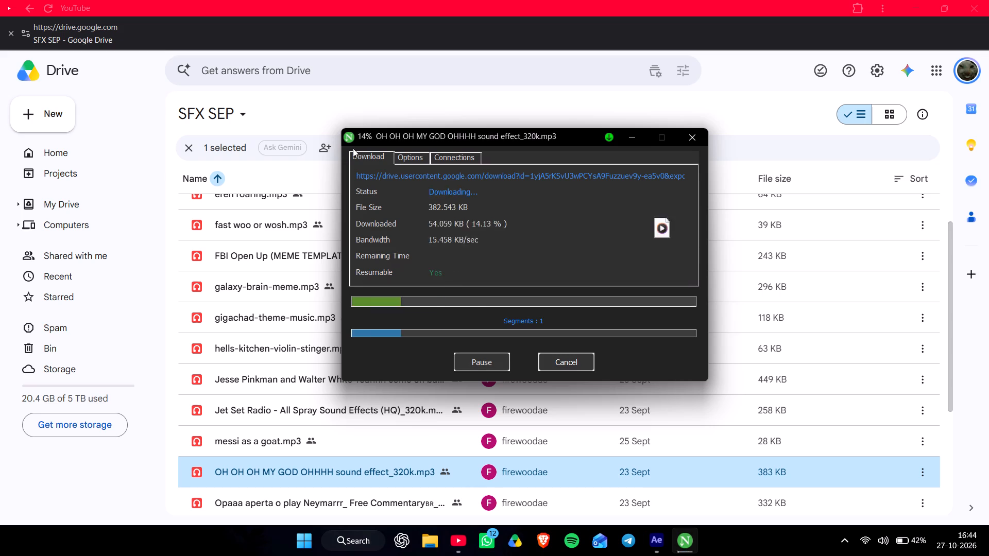
left_click(572, 178)
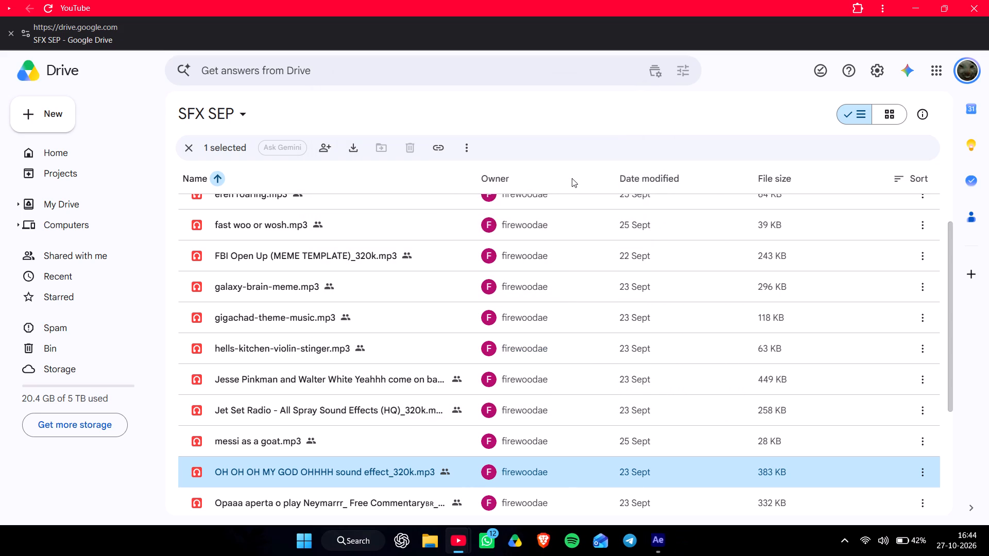
left_click(976, 3)
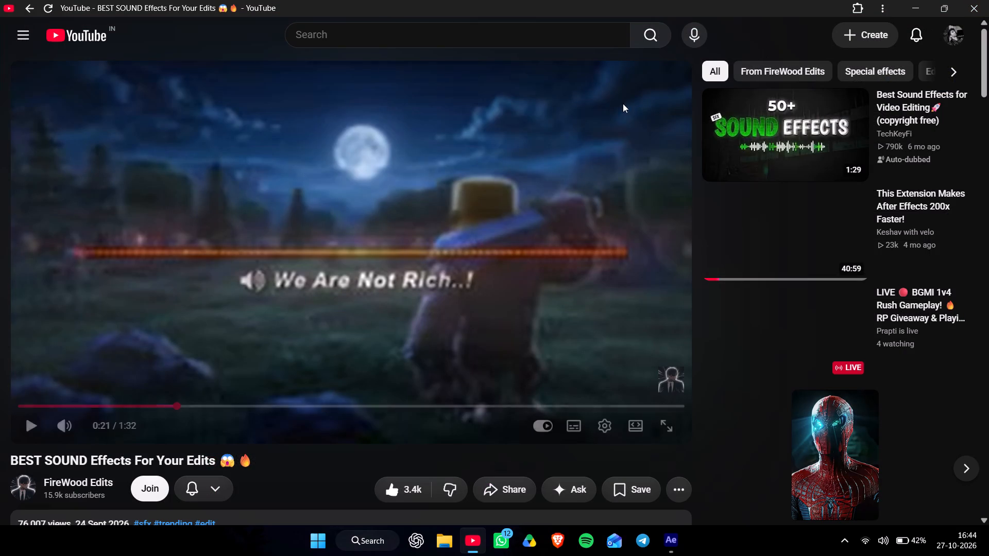
left_click(988, 1)
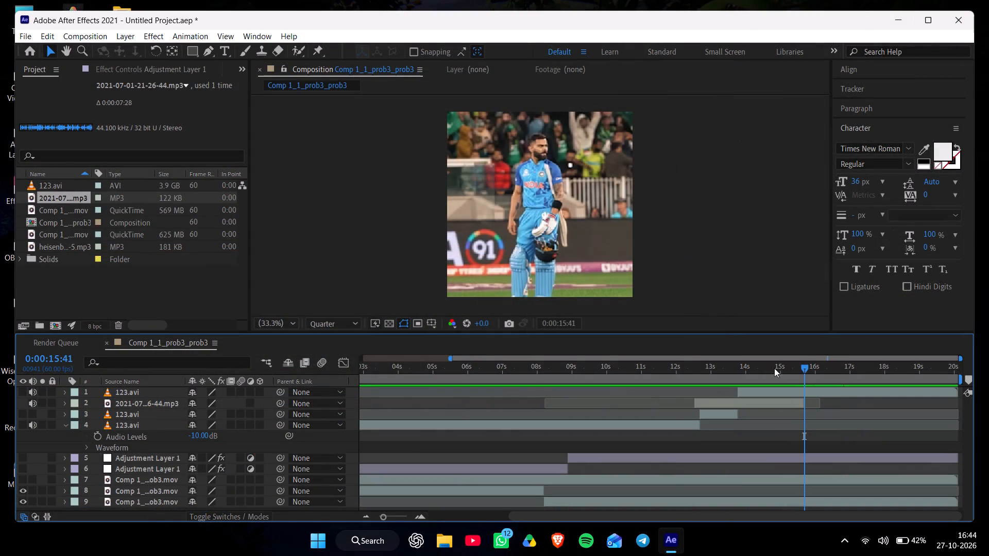
Turn on the visibility of both Adjustment Layer 1 layers in the composition.
left_click_drag(786, 368, 673, 398)
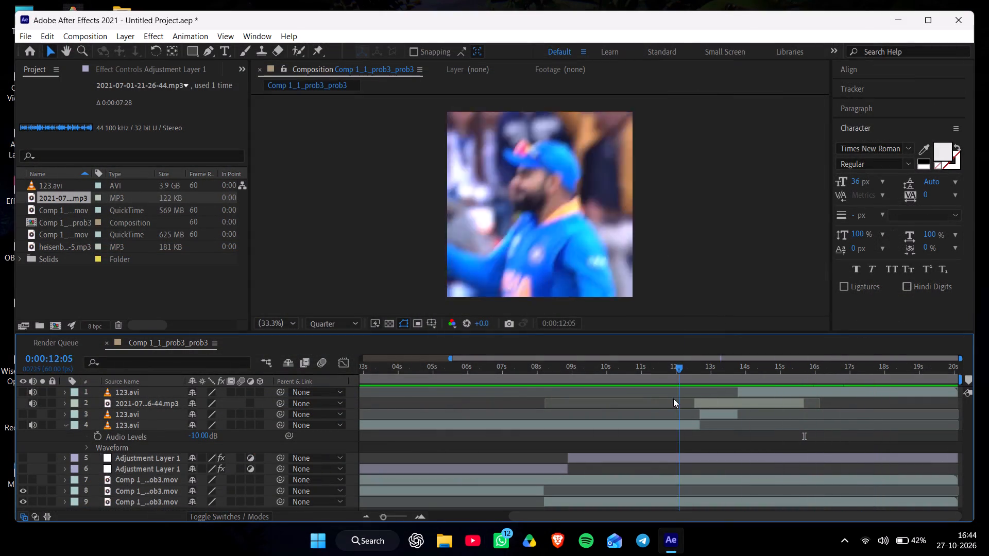
left_click_drag(673, 398, 729, 412)
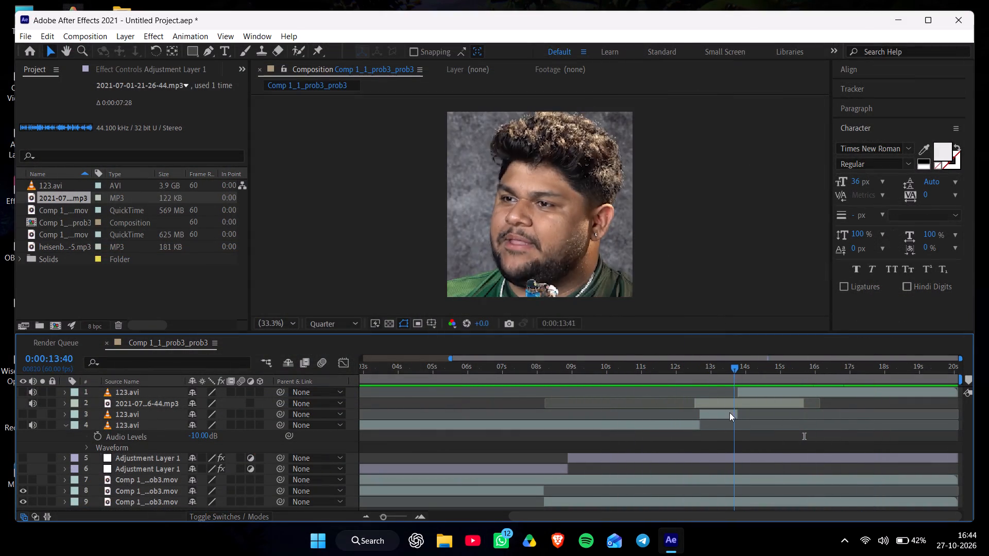
left_click_drag(729, 412, 632, 428)
left_click(23, 457)
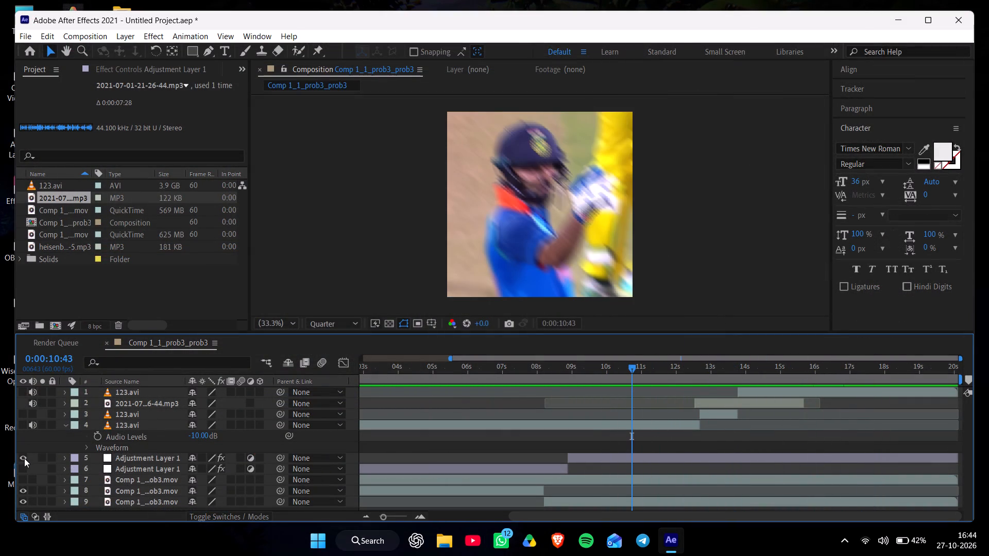
left_click(24, 467)
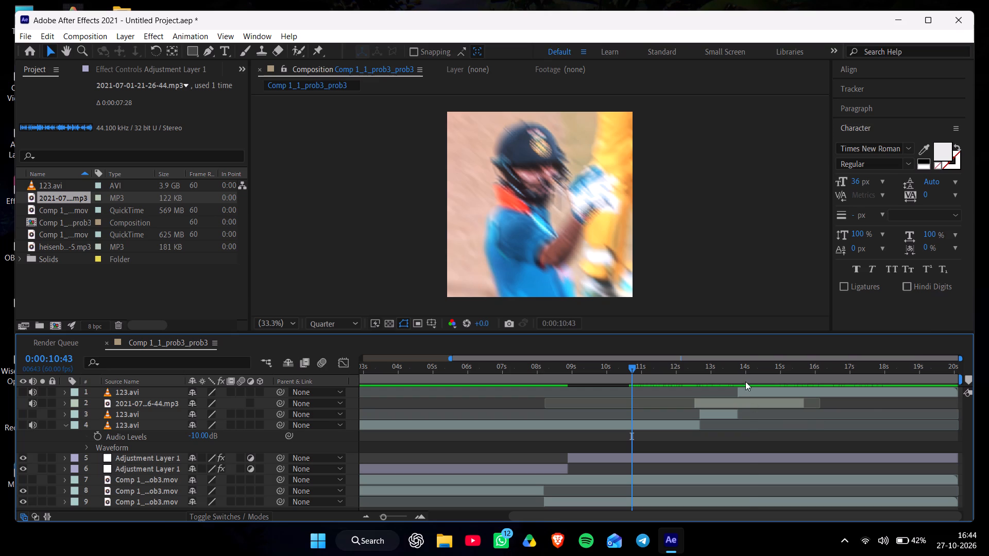
Set the composition's preview resolution to Full, with the current time at 0:00:14:28.
left_click(749, 363)
left_click(762, 366)
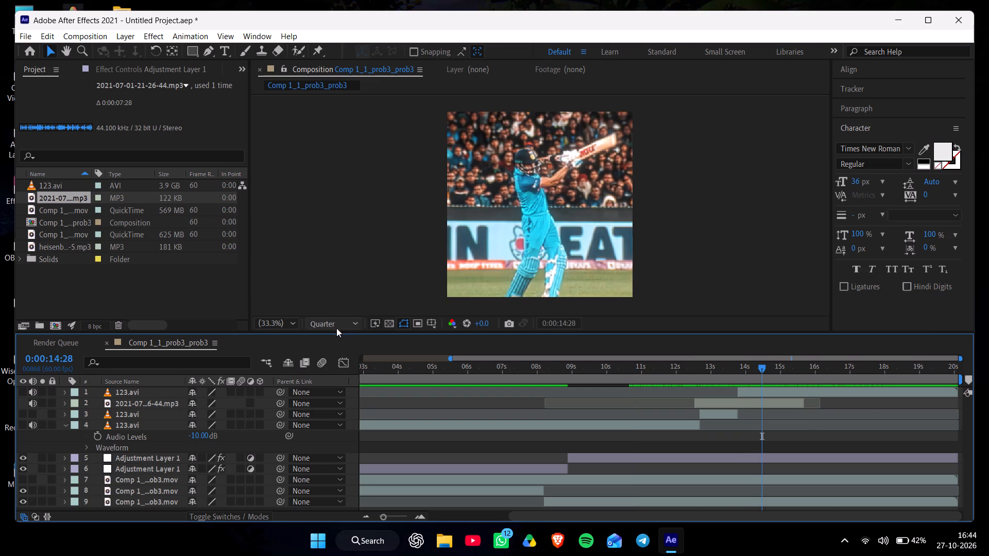
left_click(341, 322)
left_click(349, 354)
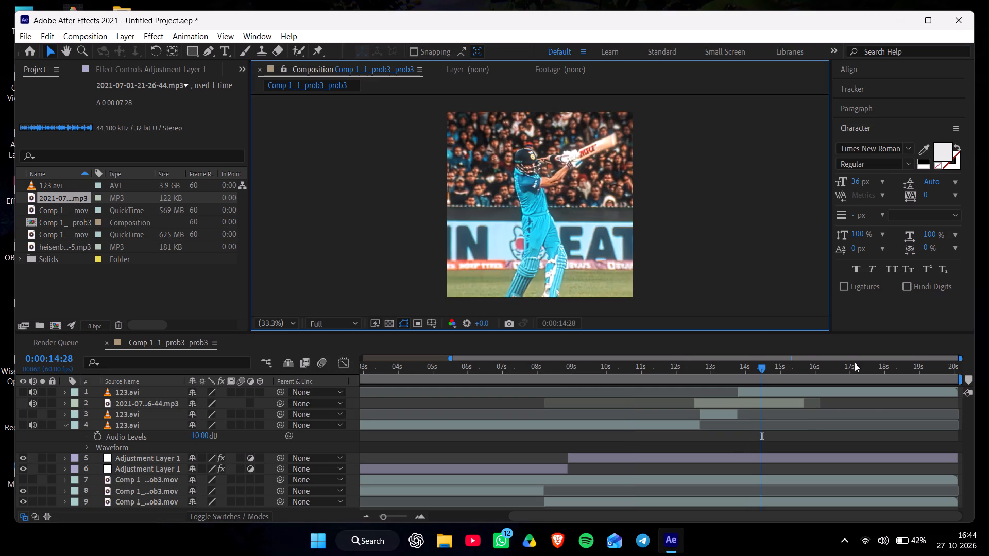
Examine the graded footage between about 15 s and 19 s, stepping closely around the batting shot and stopping at 0:00:19:06.
left_click(779, 364)
left_click(805, 364)
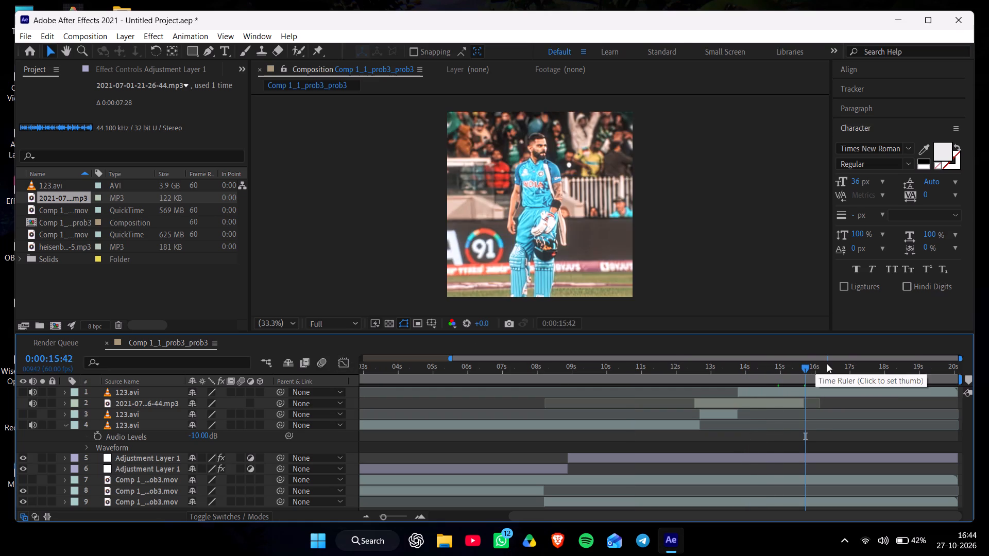
left_click(825, 364)
left_click(842, 365)
left_click_drag(862, 363, 898, 372)
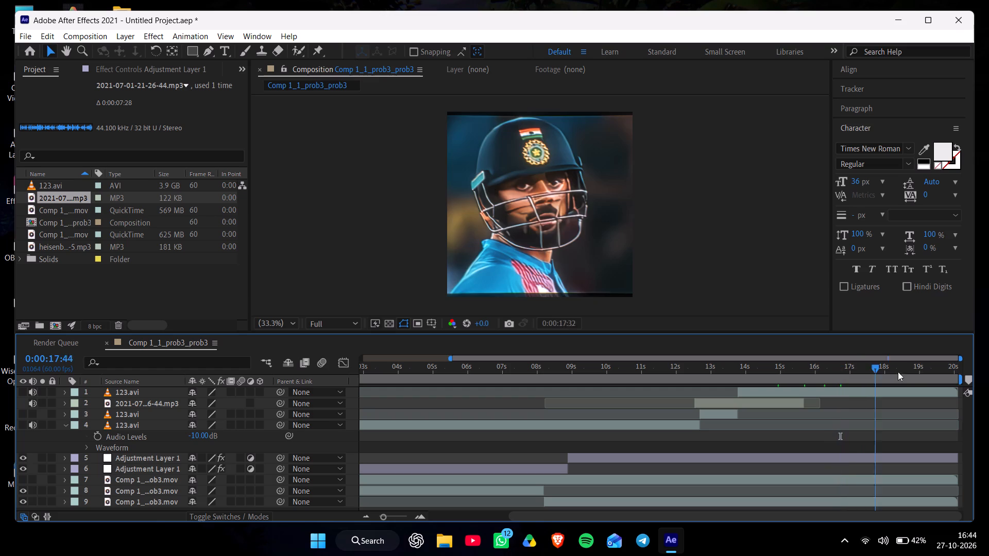
left_click_drag(898, 372, 856, 397)
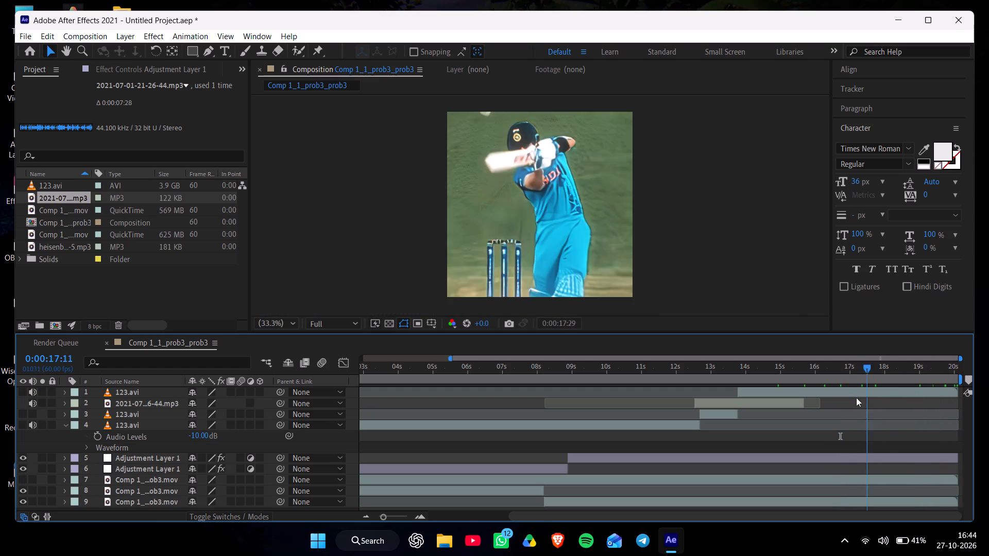
left_click_drag(856, 397, 892, 401)
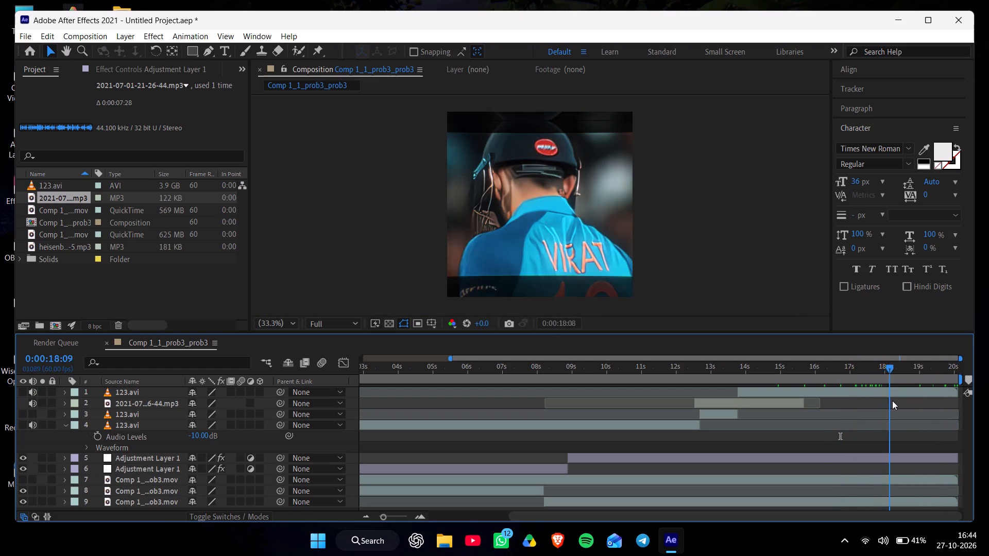
left_click_drag(892, 401, 923, 405)
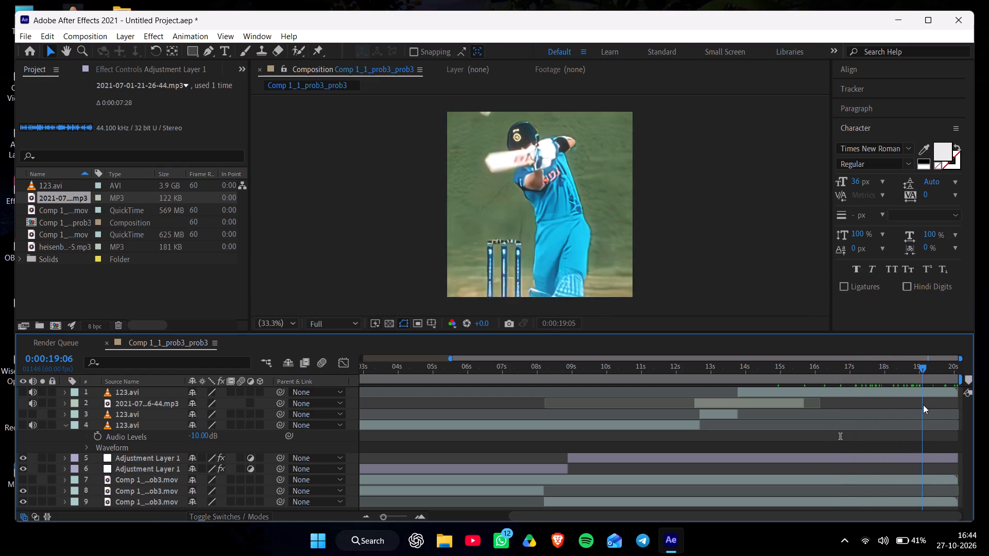
left_click_drag(923, 405, 935, 405)
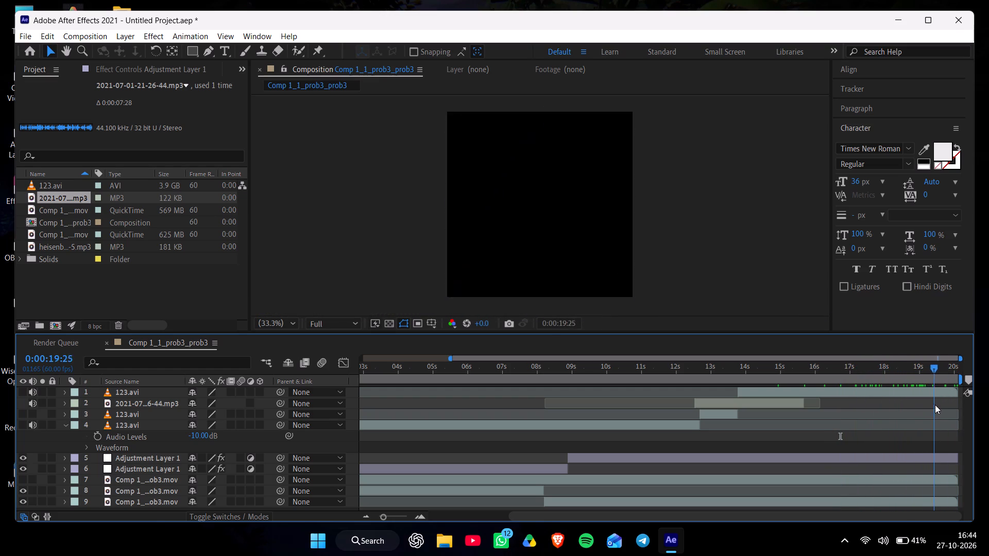
left_click_drag(935, 405, 914, 405)
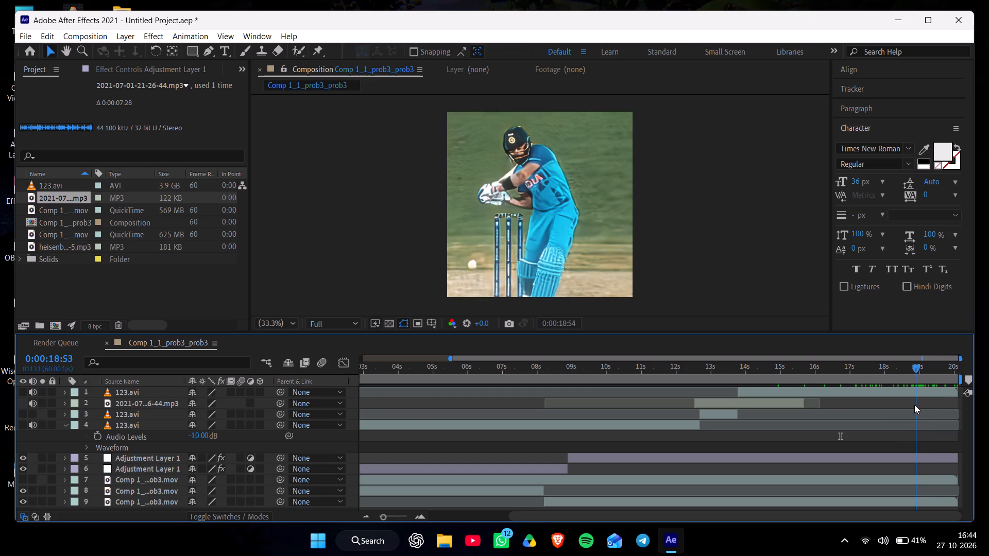
left_click_drag(914, 405, 916, 405)
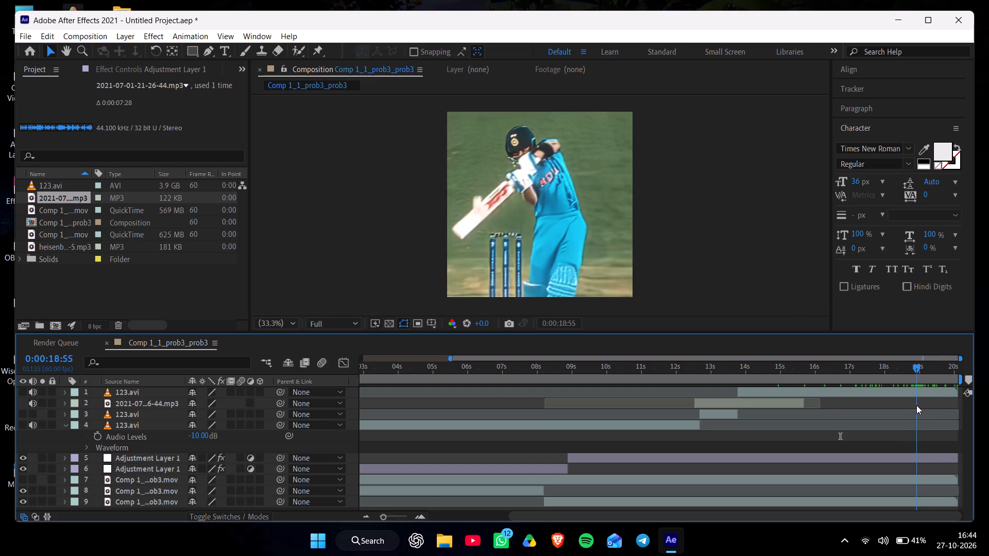
left_click_drag(916, 405, 923, 407)
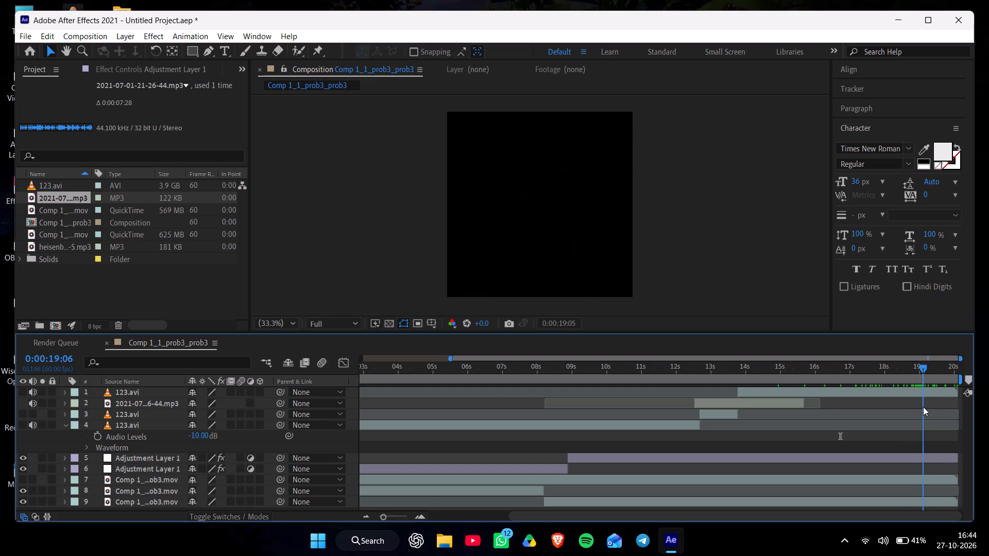
left_click_drag(923, 407, 922, 408)
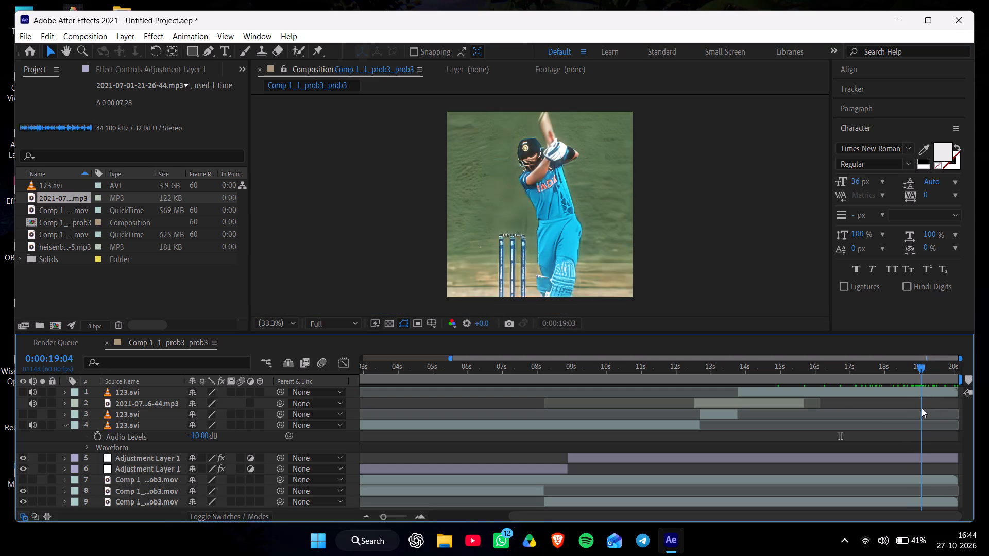
left_click_drag(922, 408, 923, 409)
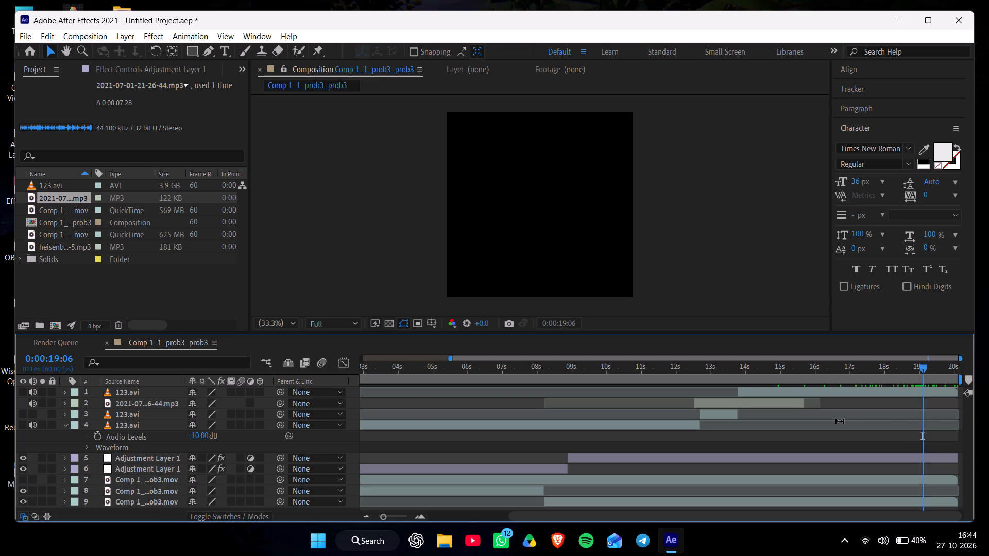
Import the "OH OH OH MY GOD OHHHH sound effect_320k(1)" audio file from Downloads as footage.
key("ctrl+i")
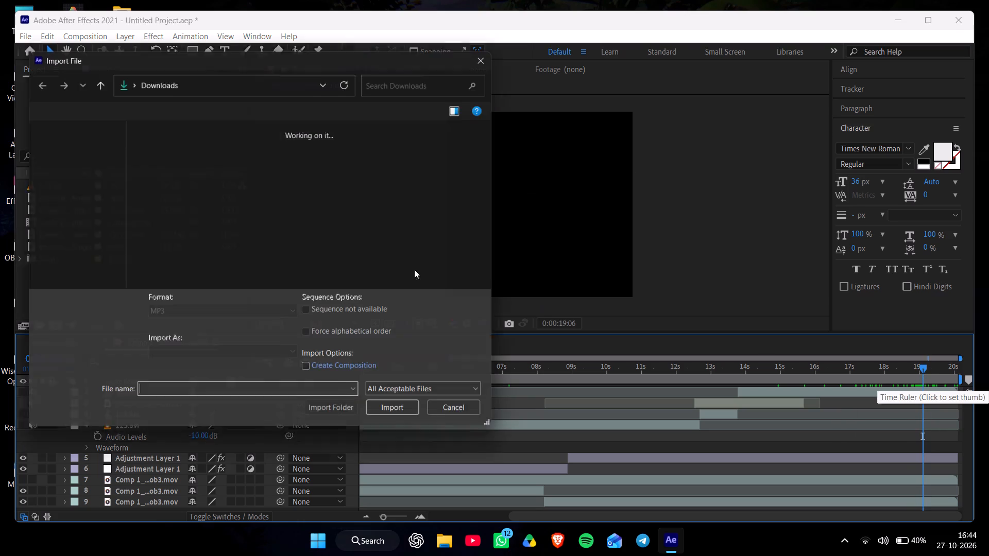
left_click(177, 154)
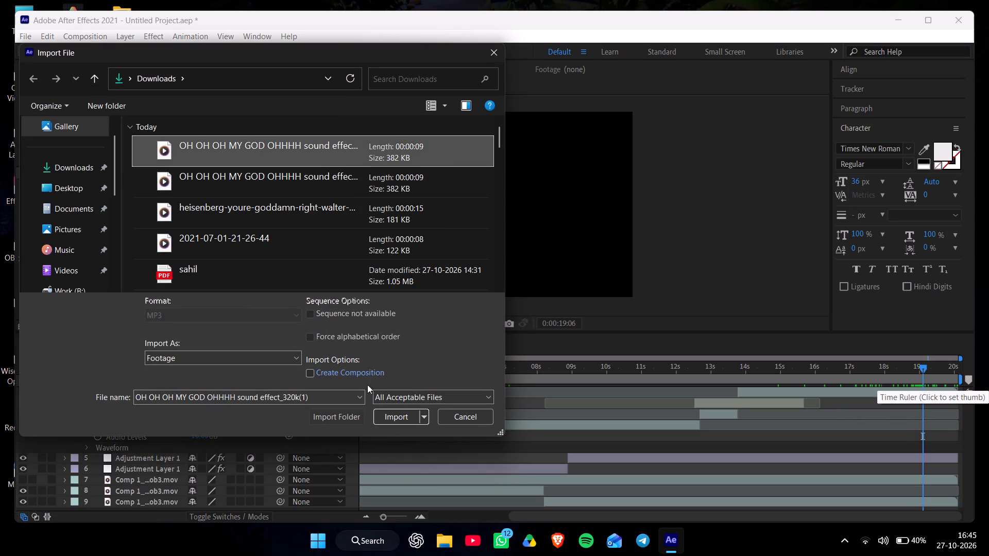
left_click(389, 415)
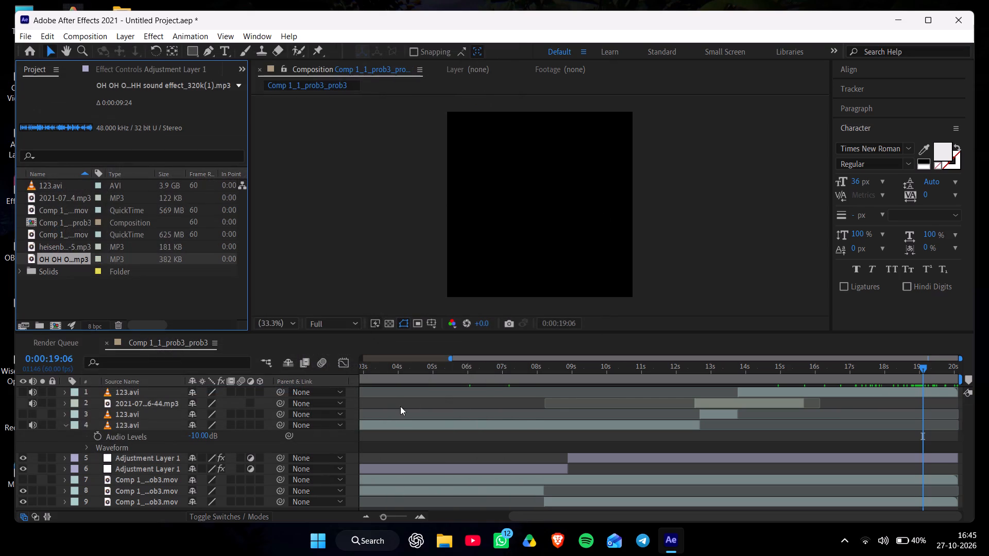
Open the imported OH OH OH MY GOD sound effect as footage, preview its opening second, and return to its start.
double_click(47, 260)
key("space")
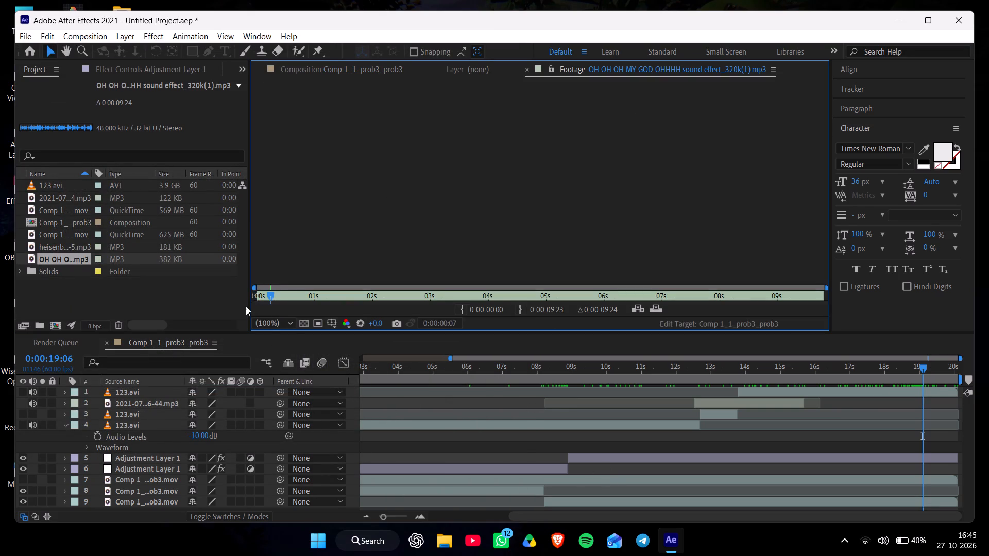
left_click_drag(268, 297, 257, 298)
key("space")
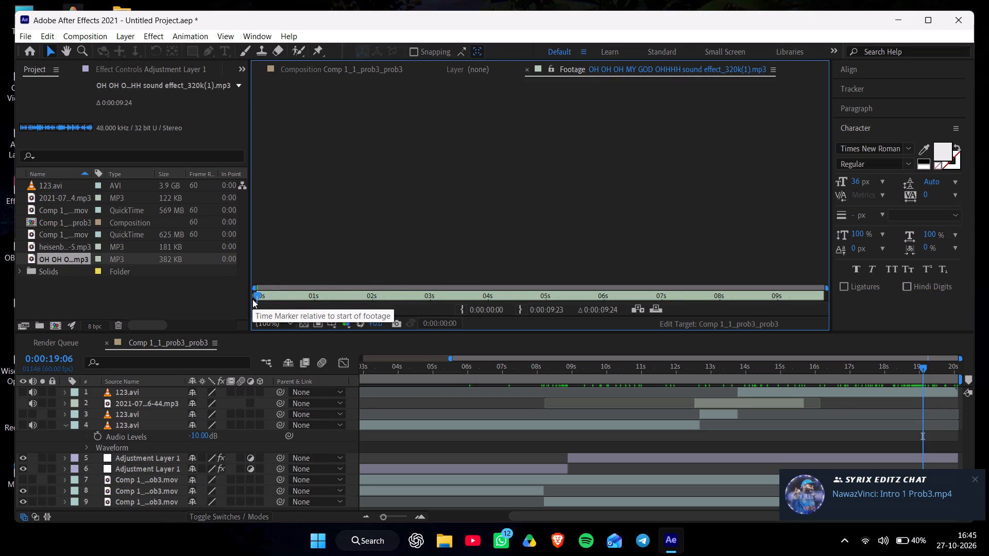
key("space")
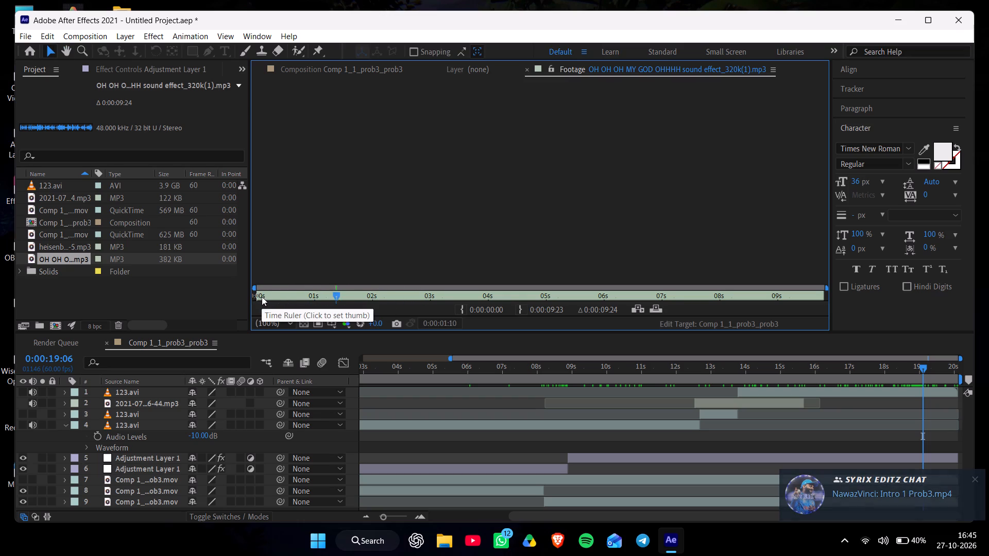
left_click(262, 297)
left_click_drag(262, 297, 241, 297)
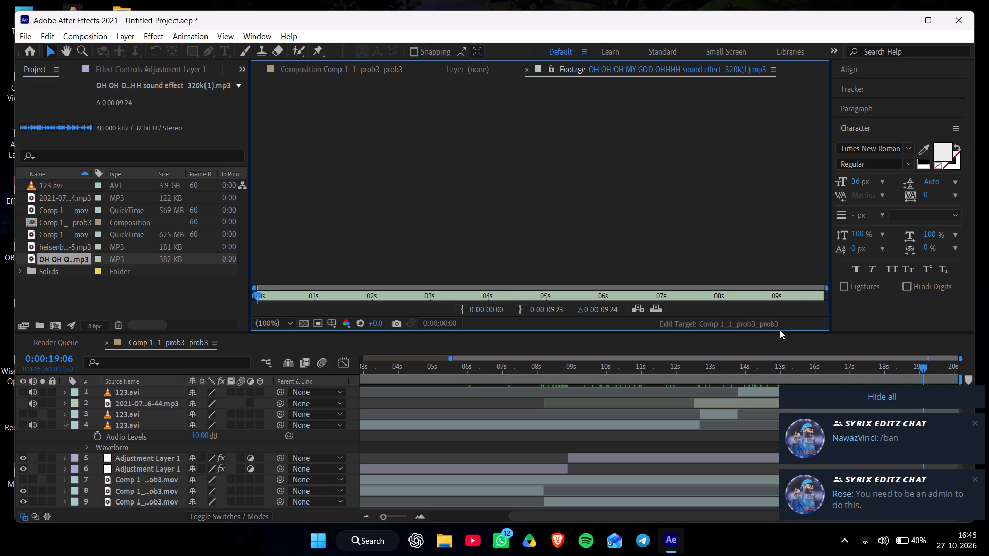
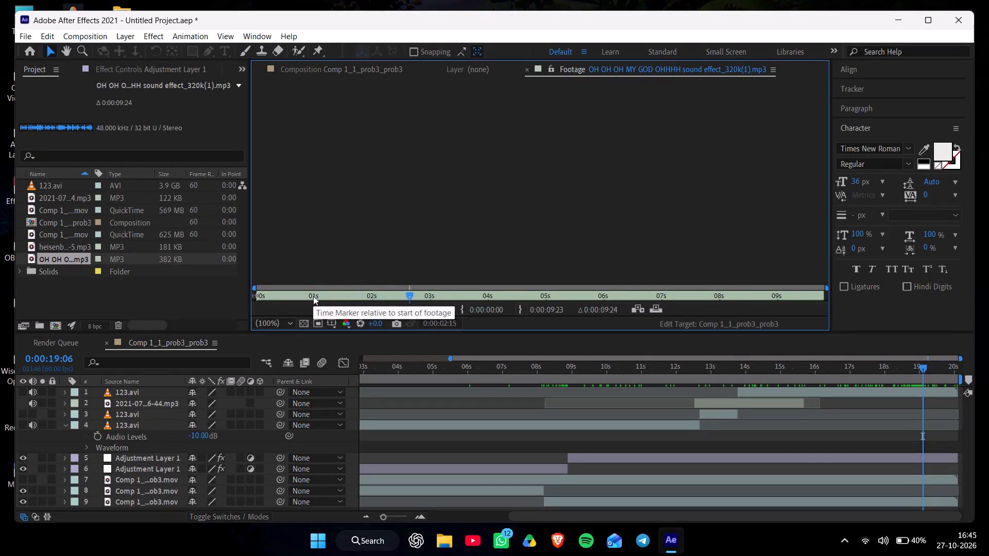
Play the OH OH OH MY GOD sound effect footage from near its start, and return to 0:00:00:00.
left_click(313, 296)
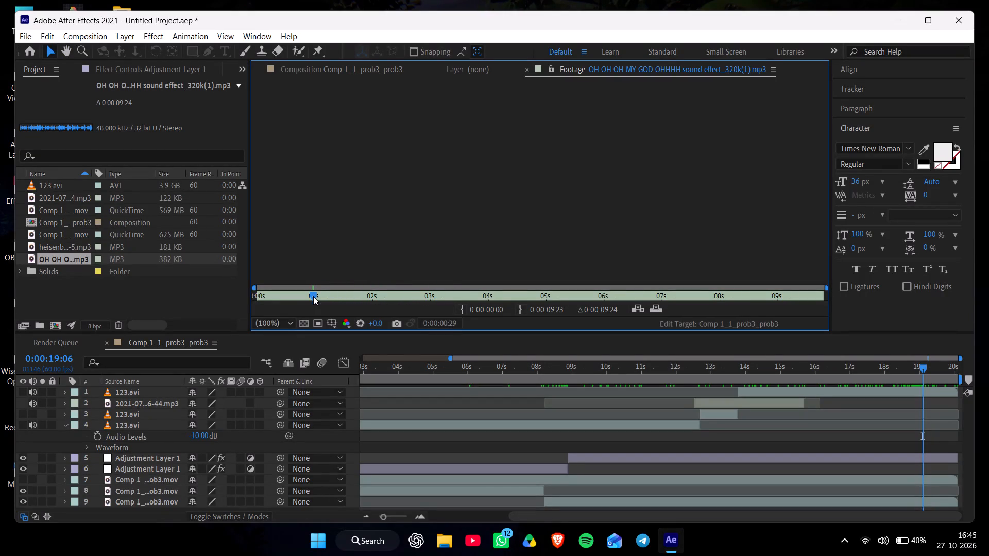
left_click_drag(313, 296, 270, 309)
key("space")
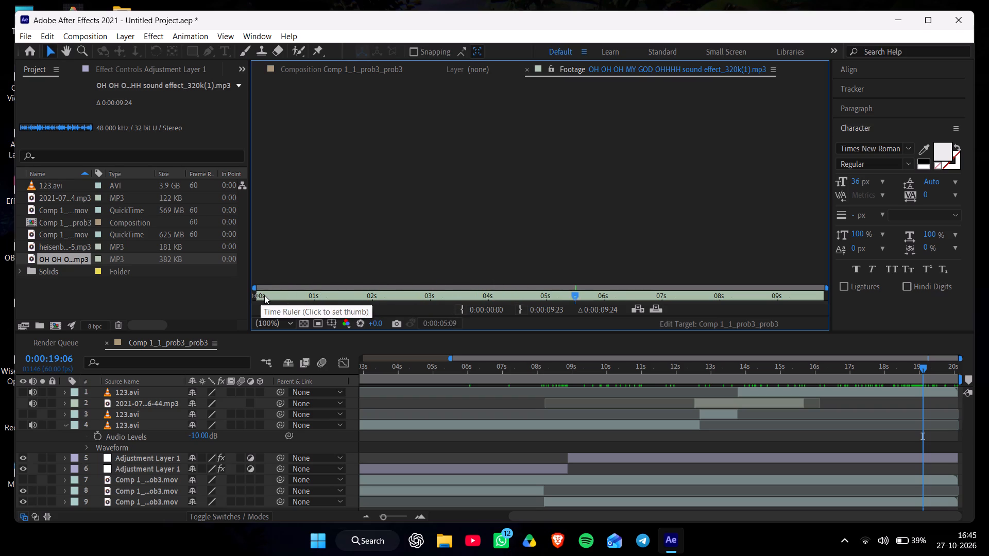
left_click_drag(264, 295, 263, 296)
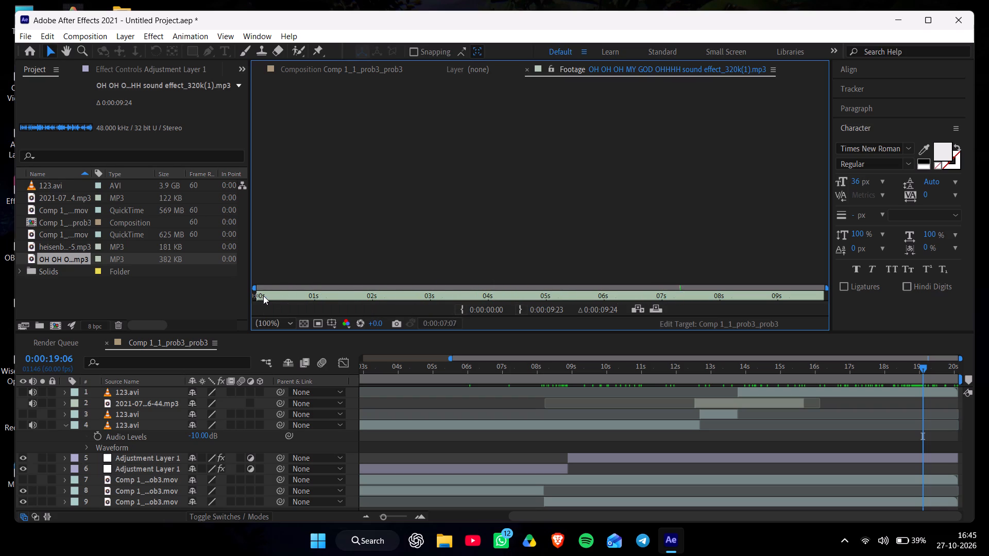
left_click_drag(263, 296, 252, 297)
Play the sound effect's opening three seconds and set its footage out point at 0:00:02:28.
left_click_drag(256, 295, 300, 298)
left_click_drag(300, 298, 429, 314)
key("space")
left_click(432, 294)
left_click(516, 308)
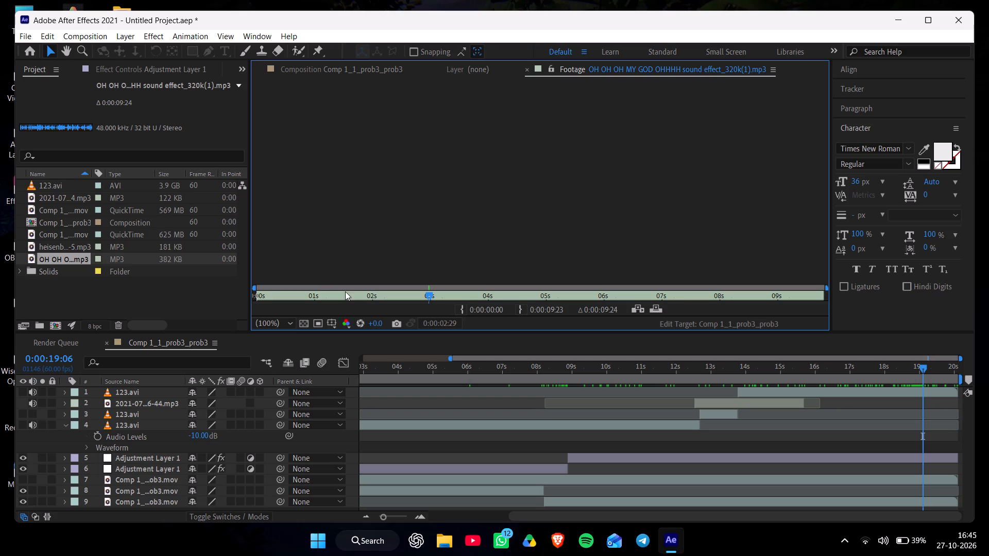
Add the trimmed sound effect to the composition as the top layer starting at about 17.2 s, and preview it from 0:00:17:06.
left_click_drag(85, 257, 780, 404)
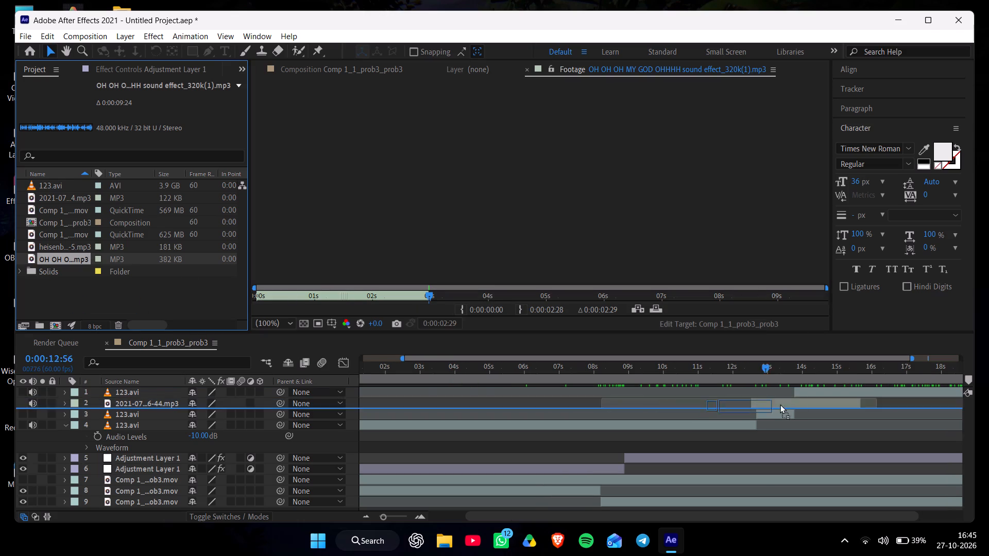
left_click_drag(780, 404, 888, 390)
left_click_drag(898, 390, 925, 395)
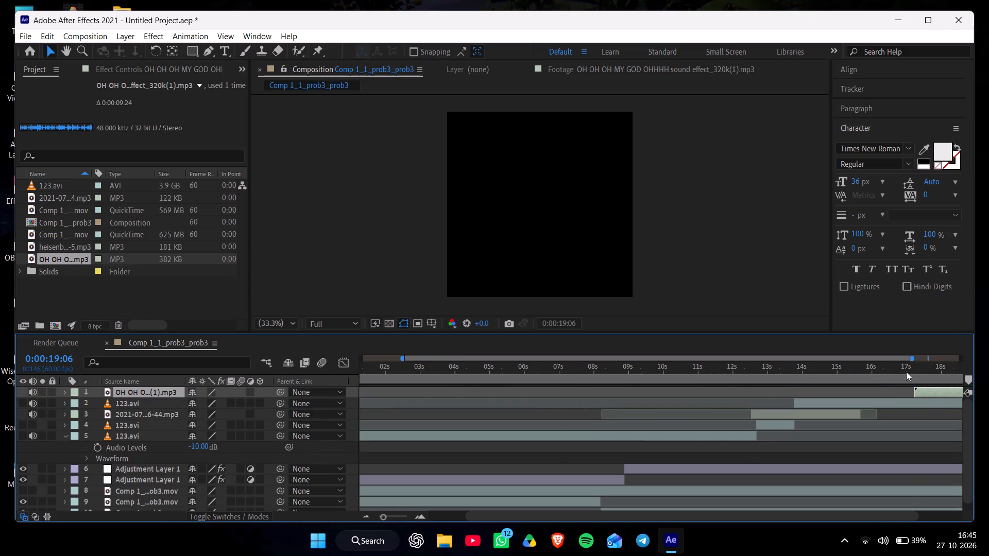
left_click_drag(903, 372, 910, 376)
key("space")
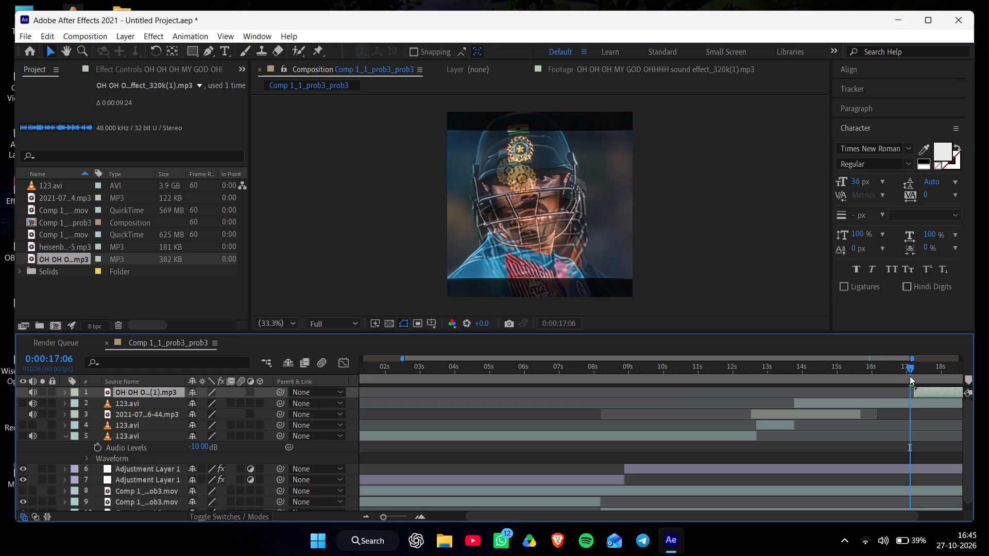
left_click_drag(603, 516, 621, 517)
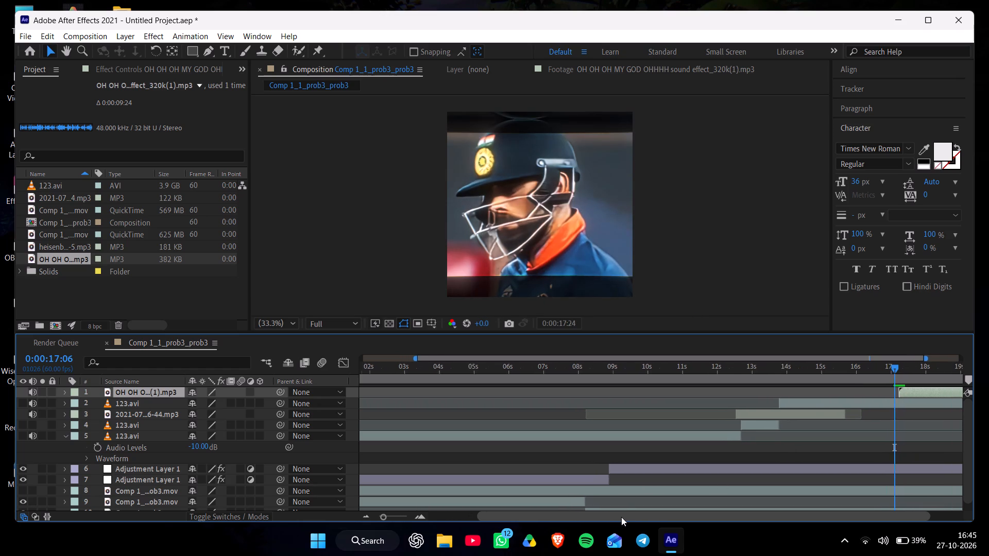
left_click_drag(621, 517, 694, 509)
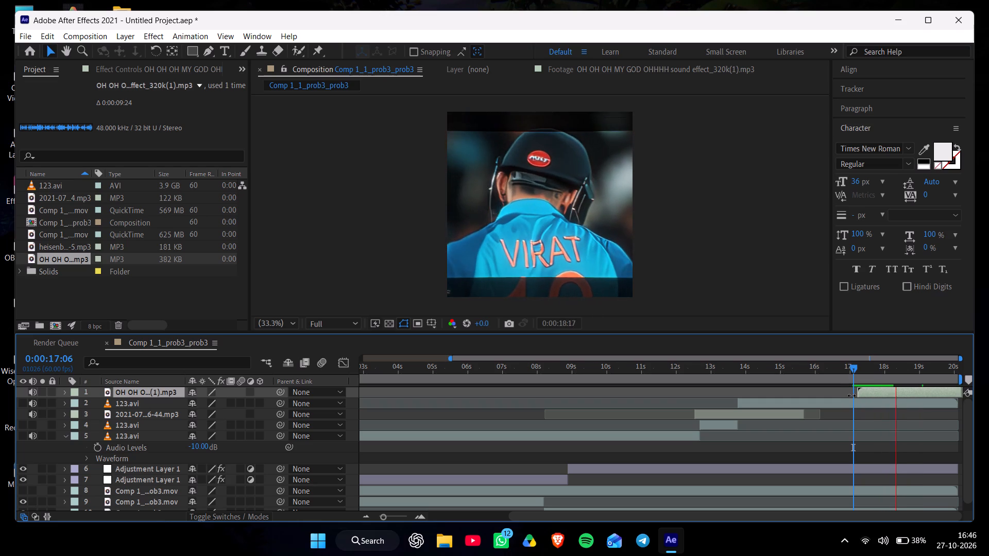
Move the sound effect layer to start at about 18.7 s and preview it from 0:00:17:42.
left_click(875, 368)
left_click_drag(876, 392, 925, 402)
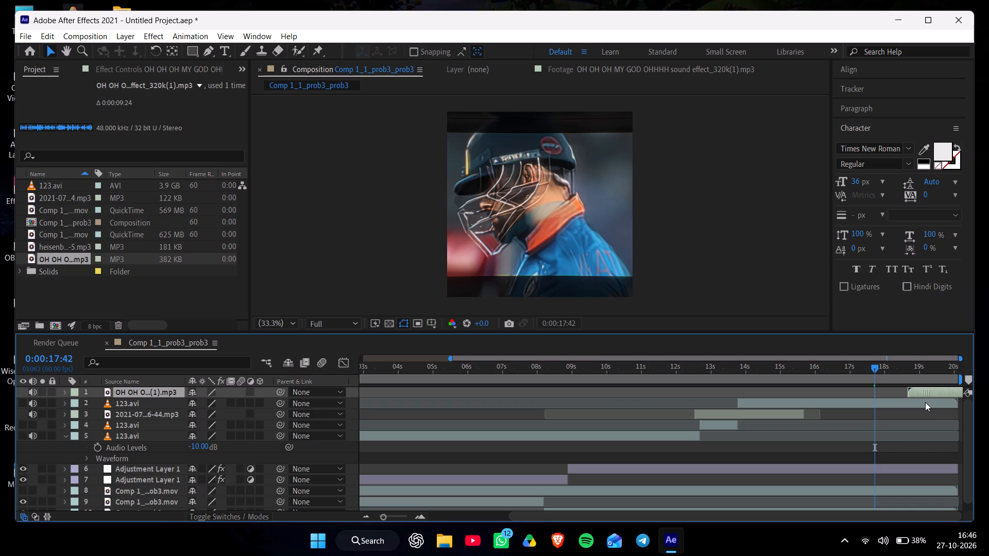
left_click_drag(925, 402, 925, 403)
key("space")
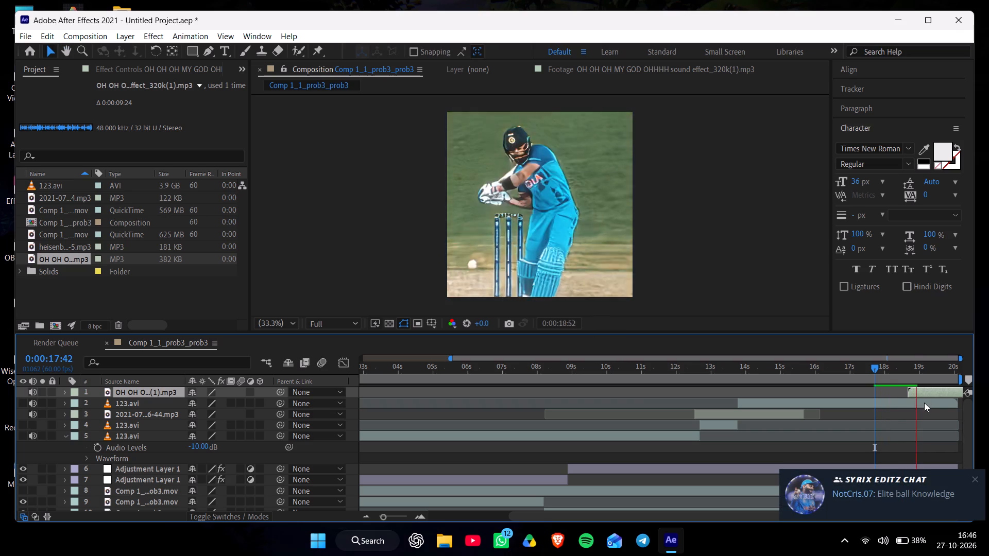
Shift the sound effect layer earlier to start at about 17.9 s, and preview it from 0:00:18:44.
left_click(910, 364)
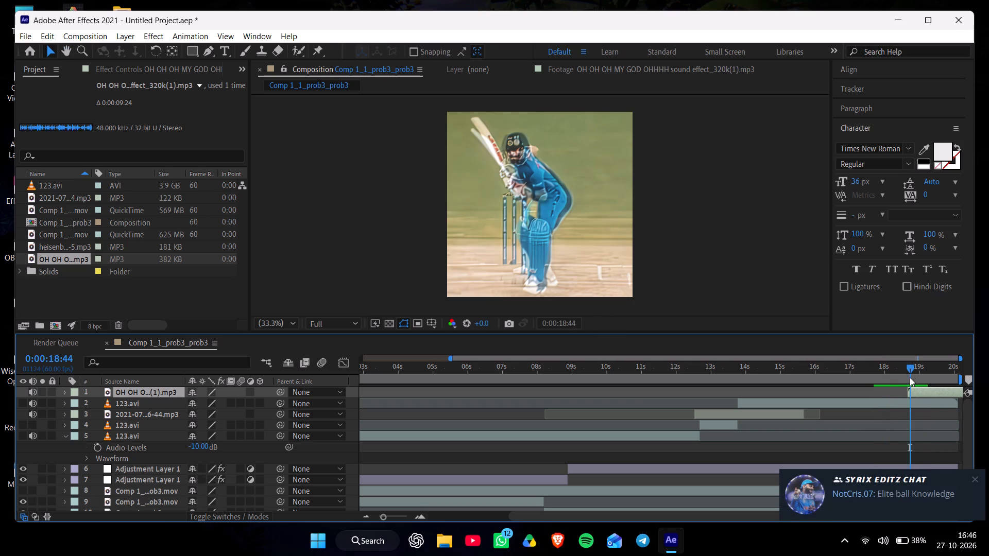
left_click(911, 395)
left_click(914, 394)
right_click(916, 394)
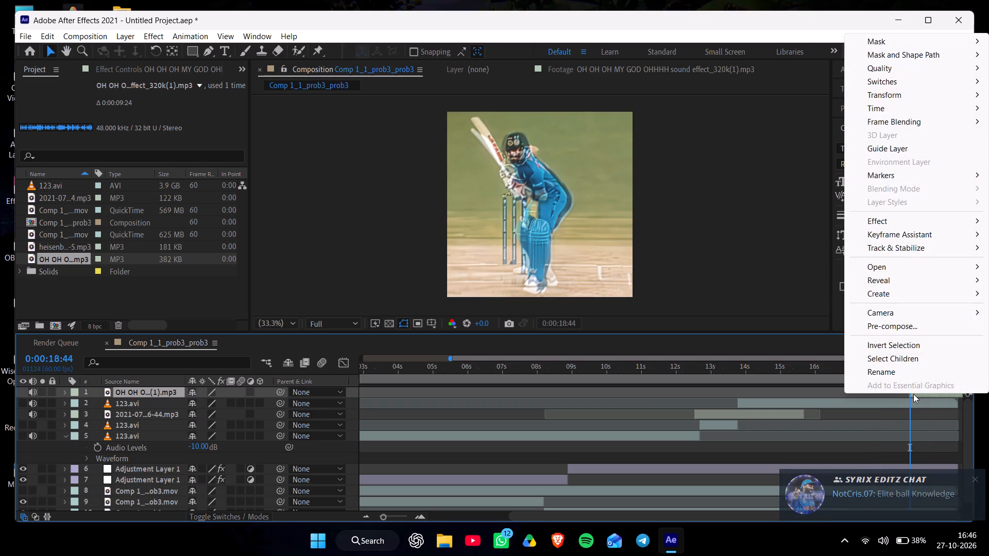
left_click(918, 394)
left_click_drag(919, 394, 890, 394)
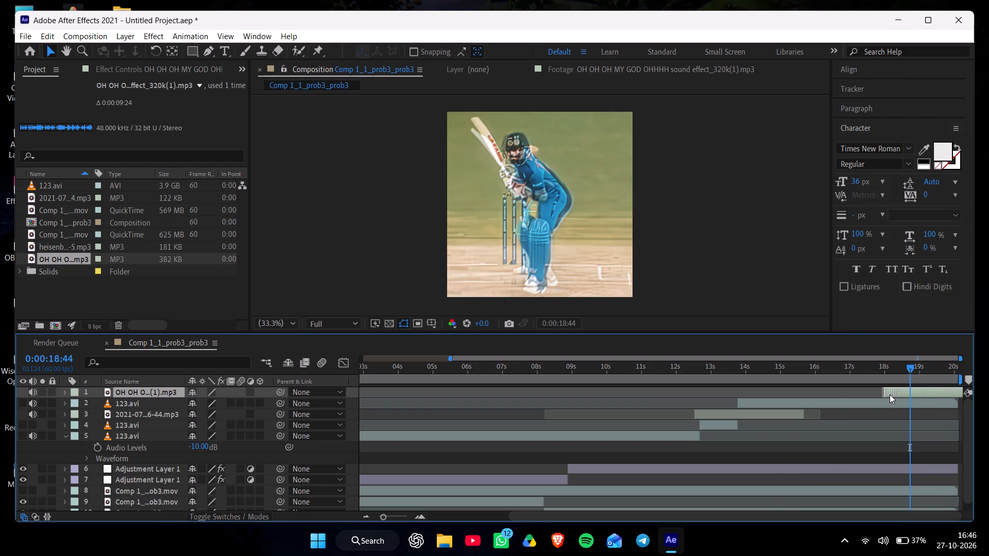
left_click_drag(890, 394, 888, 394)
key("space")
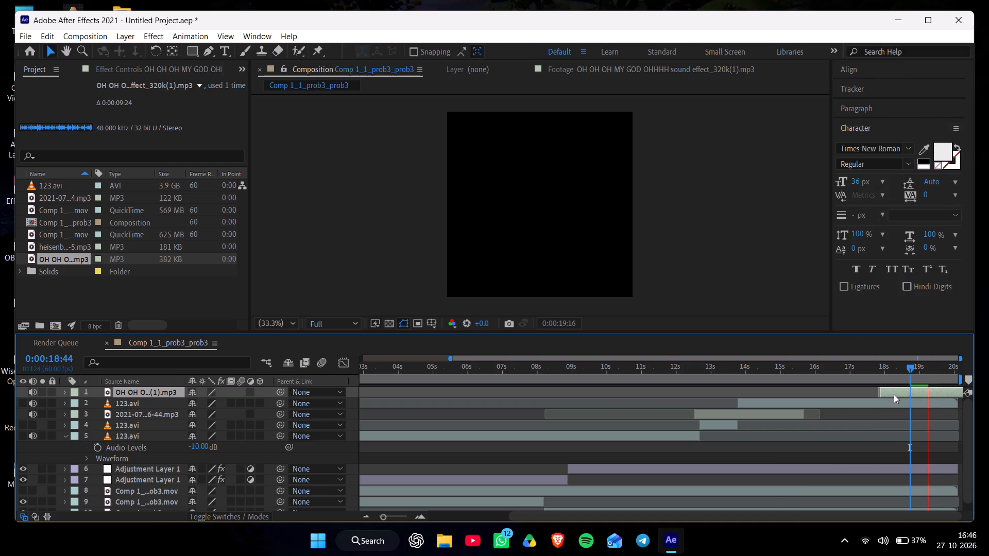
Split the OH OH OH MY GOD sound effect layer at 0:00:18:44.
left_click(909, 367)
left_click_drag(913, 392, 921, 393)
key("ctrl+shift+d")
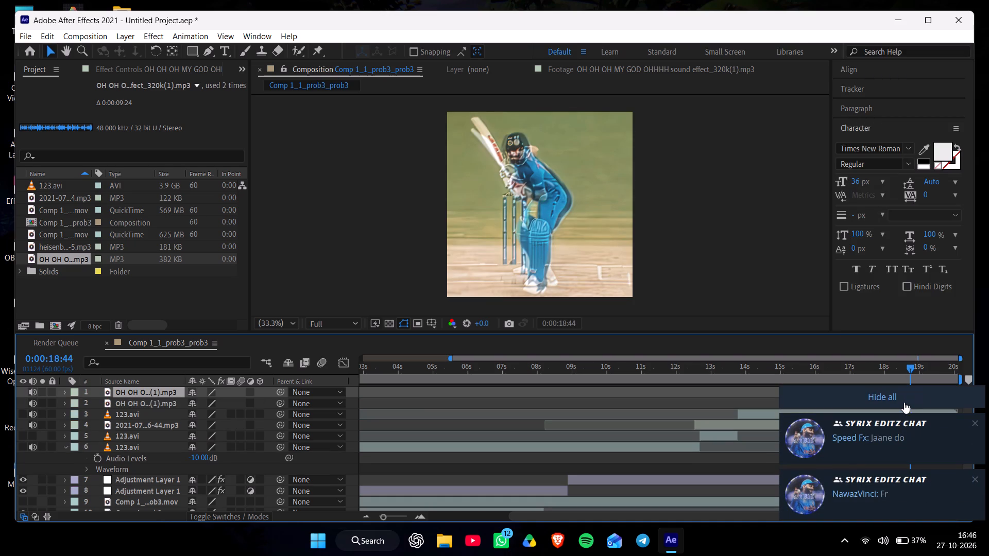
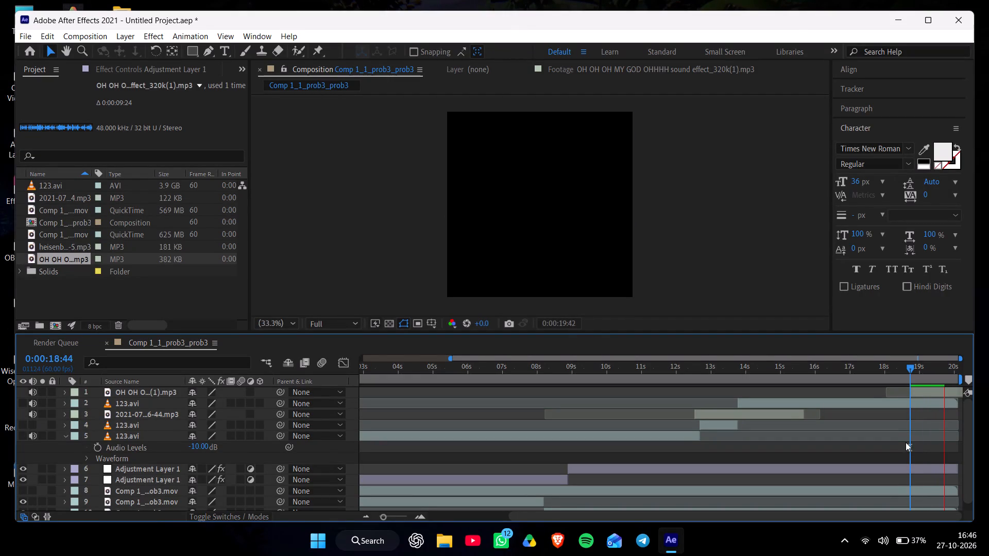
Preview the composition from 0:00:18:44 to check the remaining part of the sound effect layer against the video.
left_click(909, 367)
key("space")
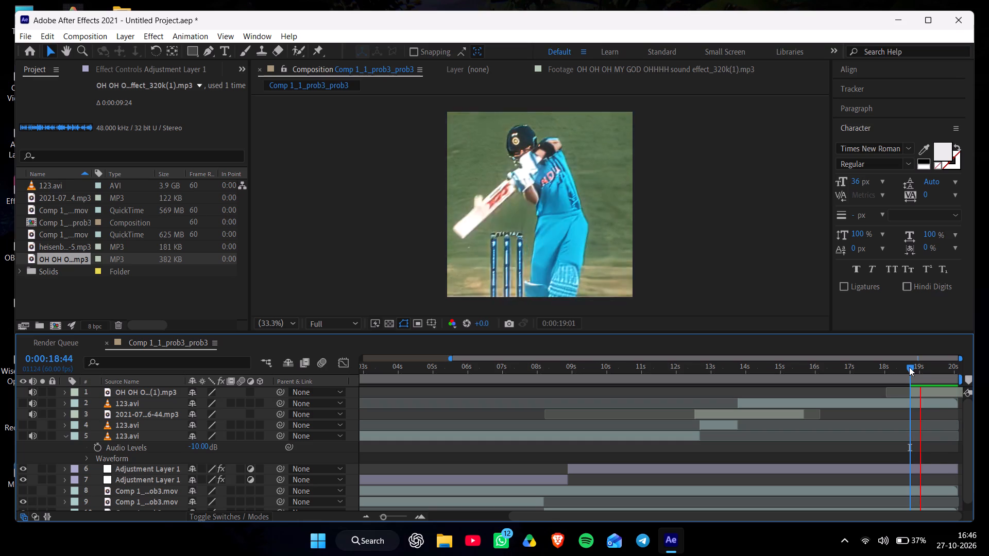
left_click(909, 367)
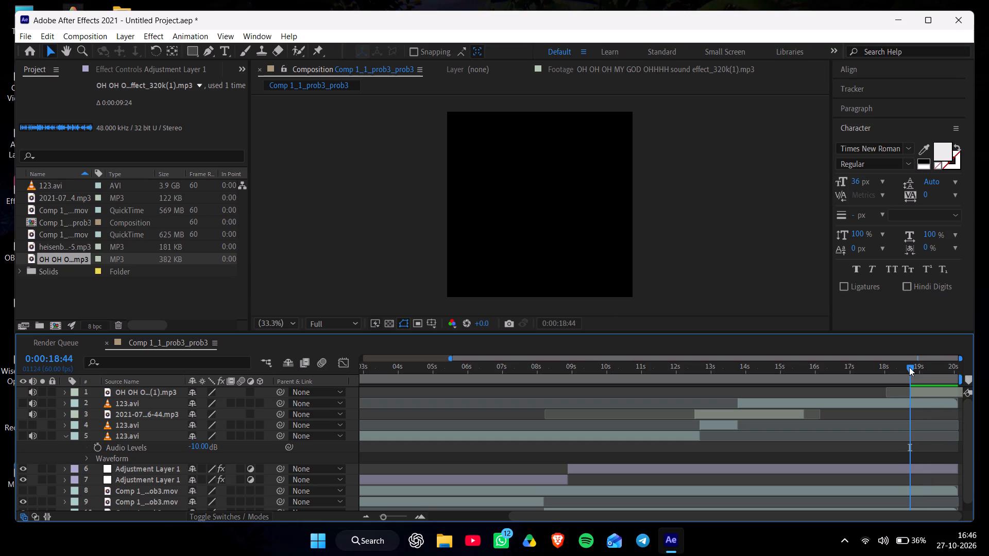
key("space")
left_click(909, 367)
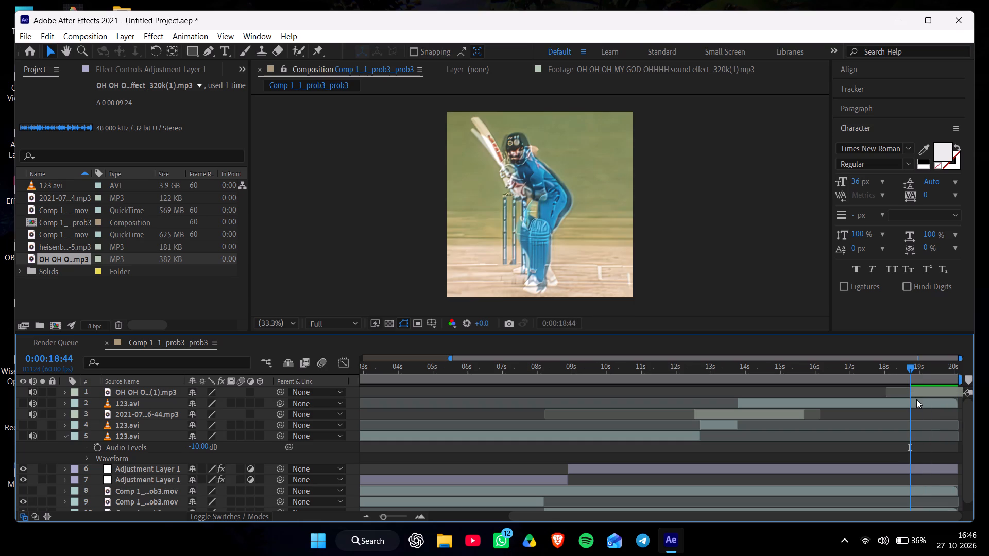
Delete the OH OH OH MY GOD sound effect layer that starts at about 18.2 s from the composition.
left_click(916, 395)
key("Delete")
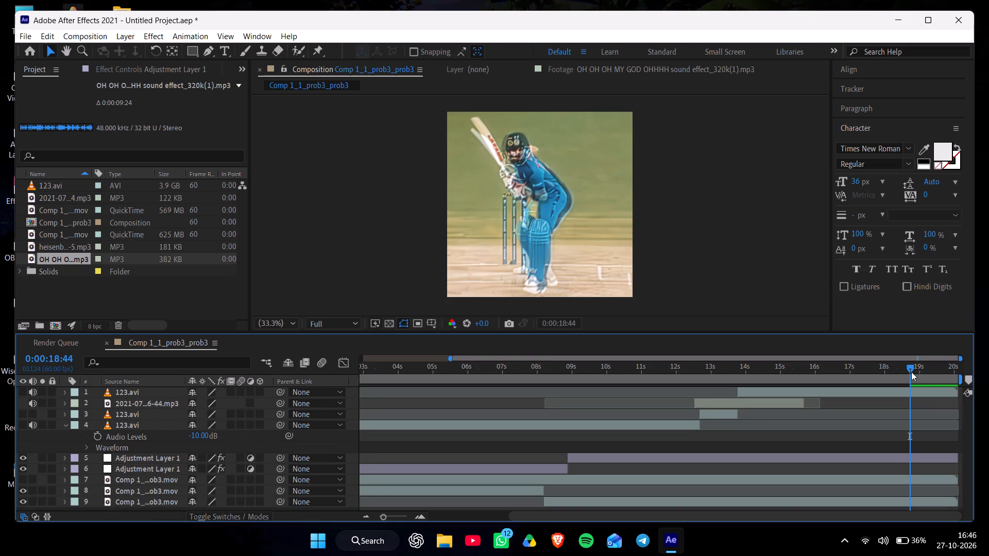
Replay the composition several times from 0:00:18:44 to check the ending without the sound effect.
left_click(911, 372)
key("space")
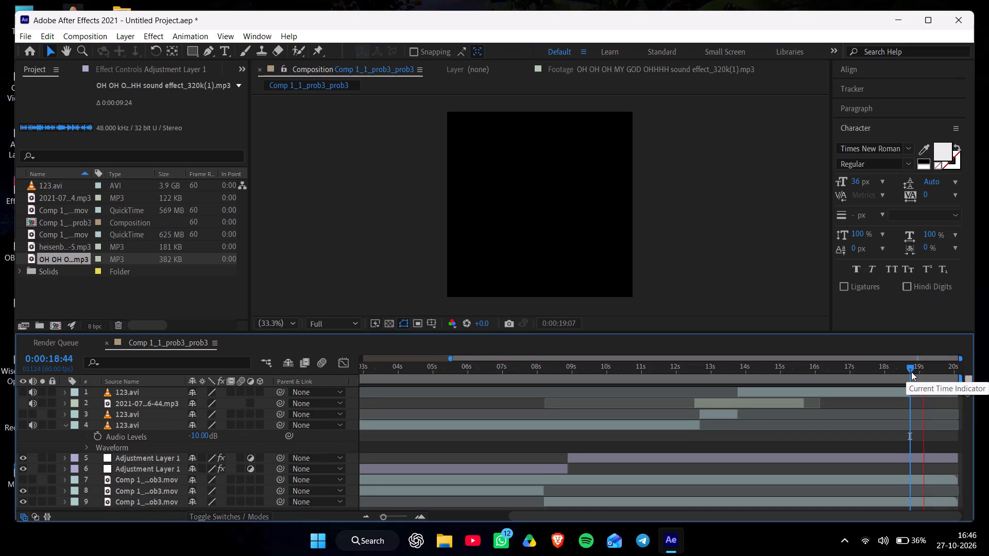
left_click(911, 372)
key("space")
left_click(911, 372)
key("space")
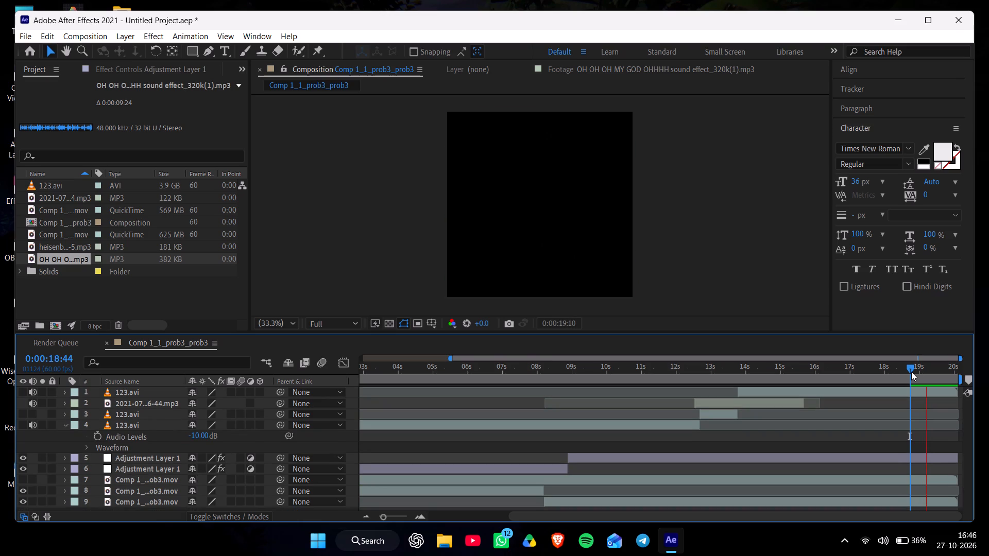
left_click(911, 372)
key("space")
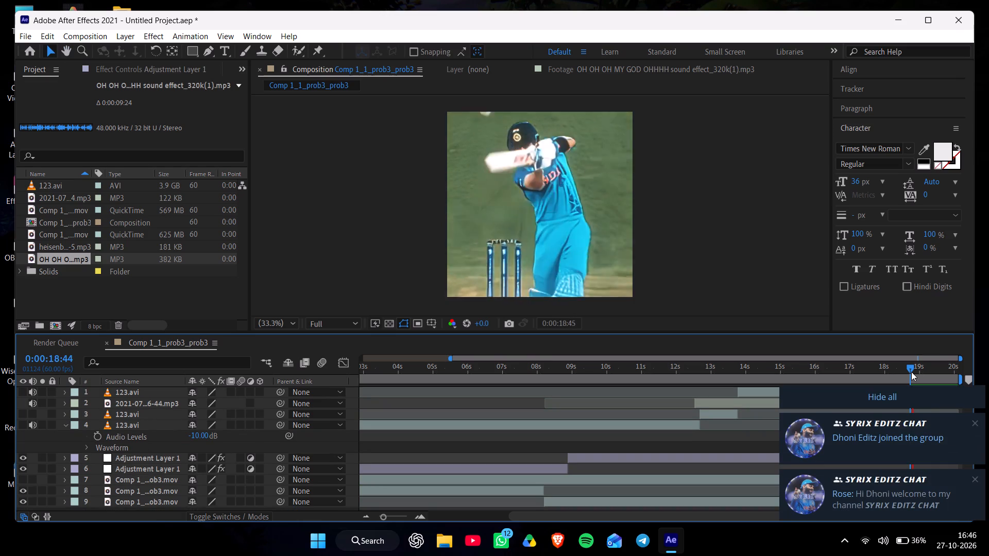
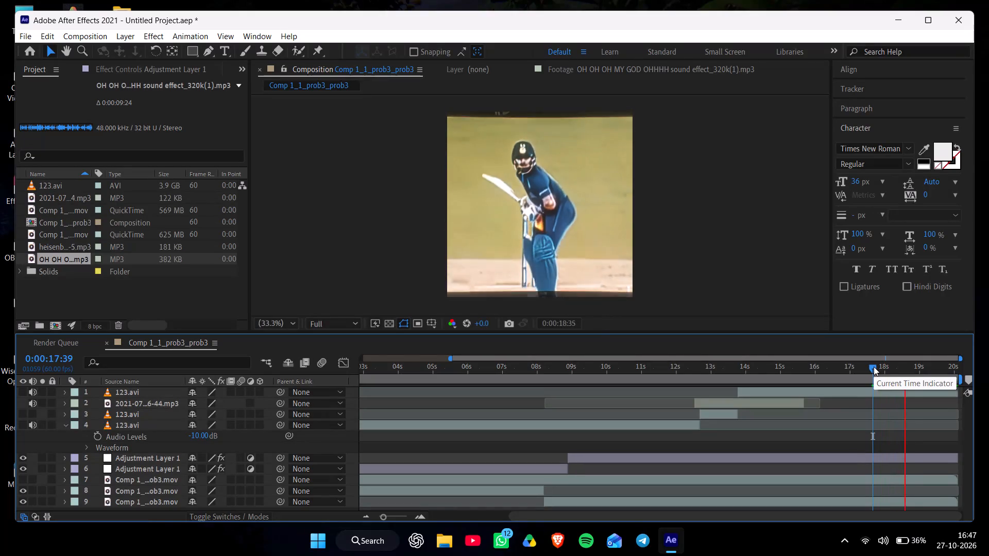
Preview the composition's ending repeatedly from 0:00:17:39 to check its sound without the OH OH OH MY GOD effect.
left_click(874, 367)
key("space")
left_click(874, 367)
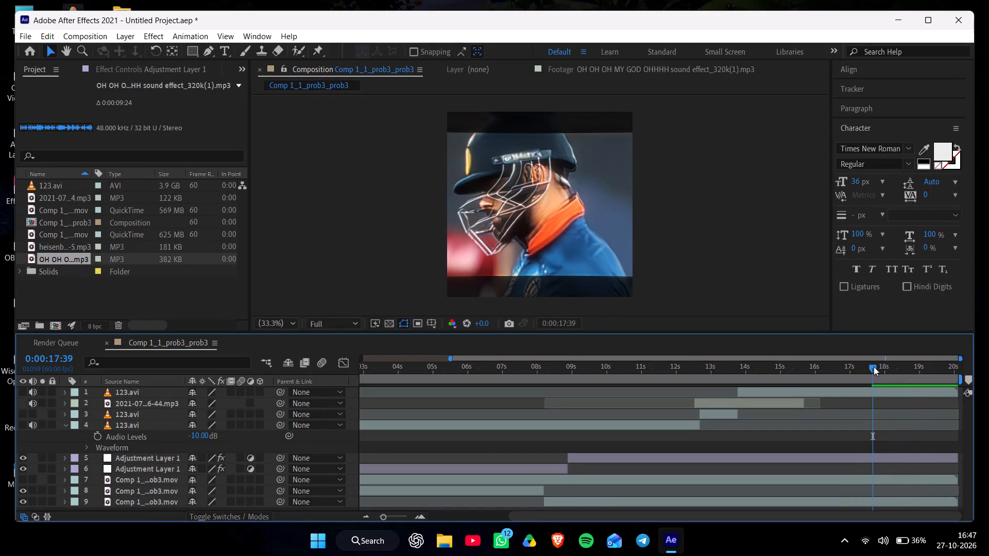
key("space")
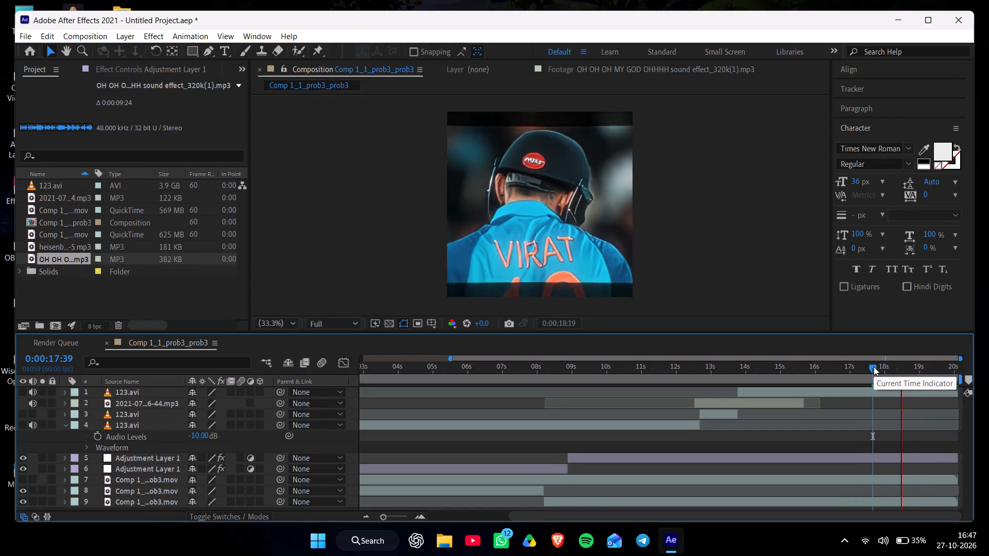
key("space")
left_click_drag(874, 367, 873, 367)
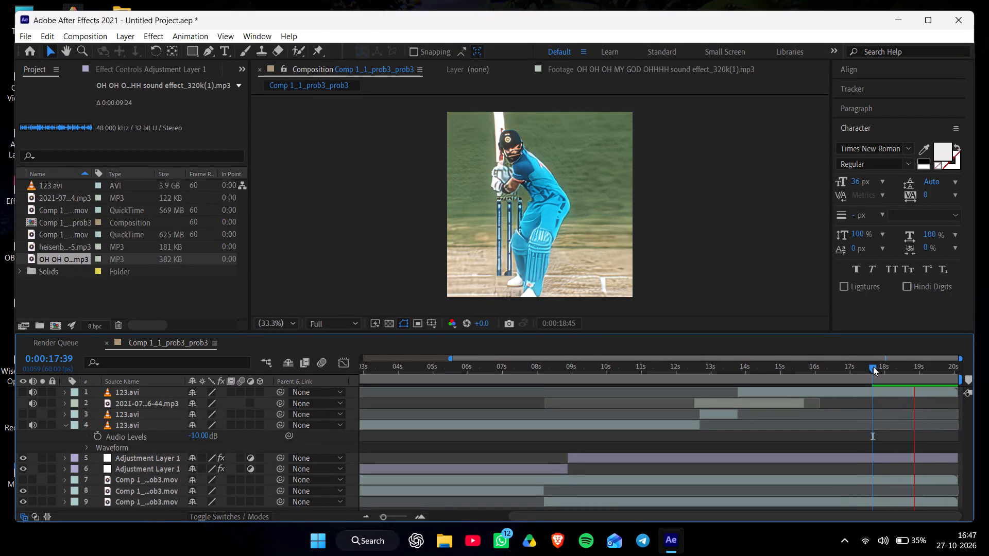
left_click_drag(873, 367, 864, 370)
left_click(864, 370)
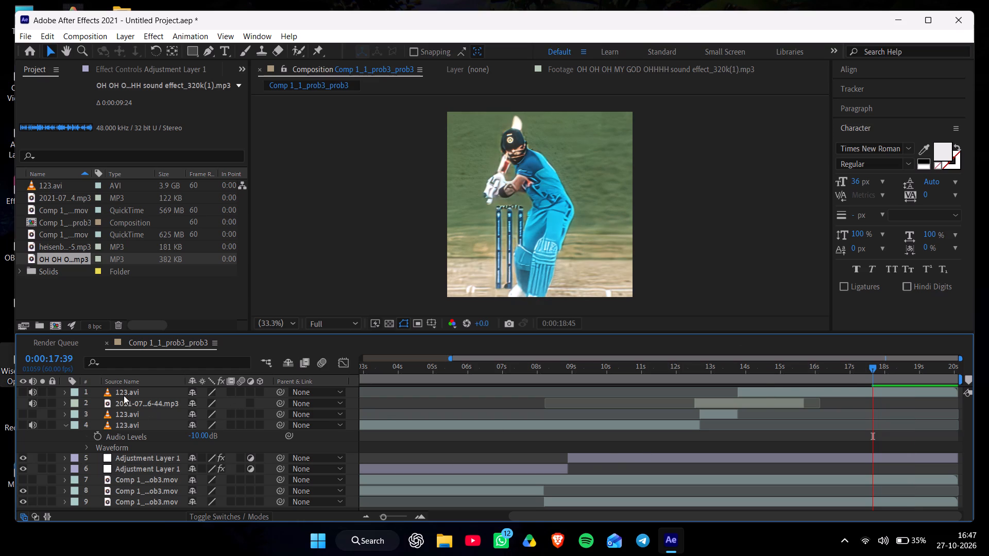
Move the current time to 0:00:13:40, just before the top 123.avi layer begins.
left_click(732, 369)
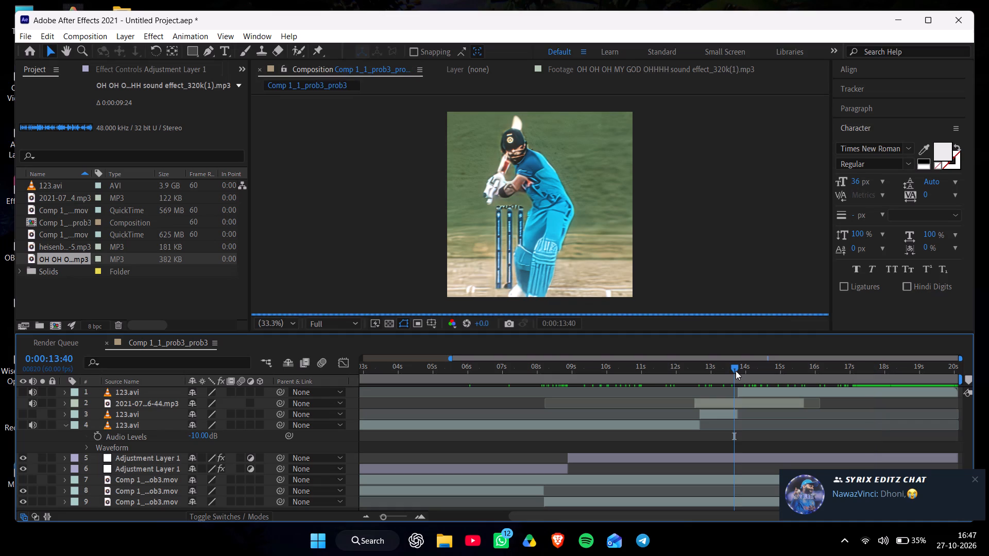
Hide both adjustment layers in the combined composition with the current time at 0:00:12:17.
left_click_drag(736, 371, 687, 385)
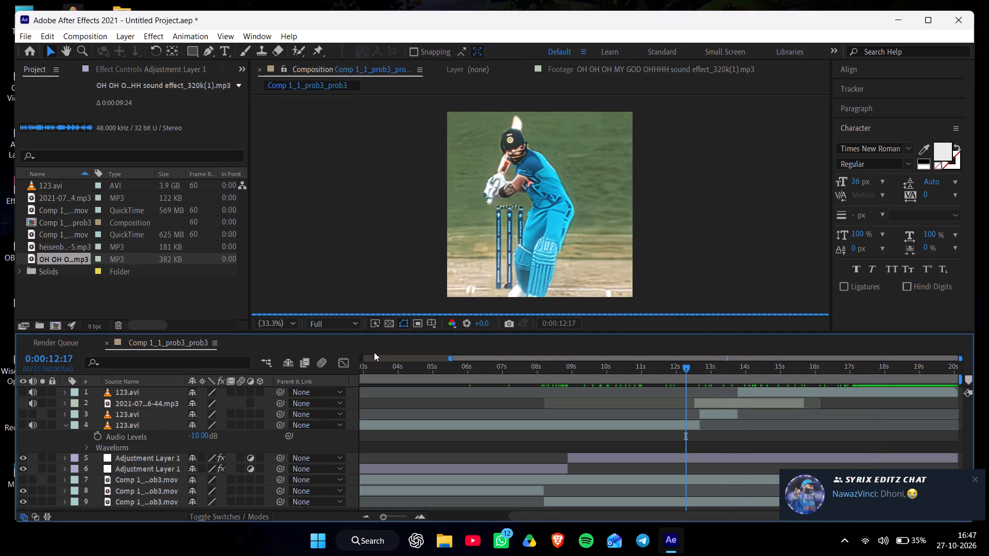
left_click(20, 459)
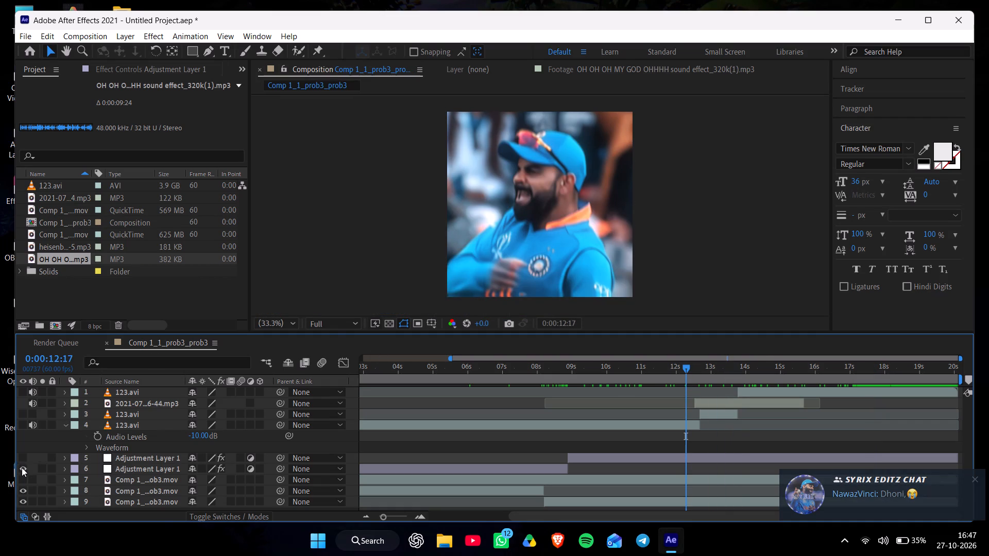
left_click(22, 471)
Preview the edit without the adjustment layers, playing repeatedly from 0:00:12:17 and then from 0:00:12:43.
key("space")
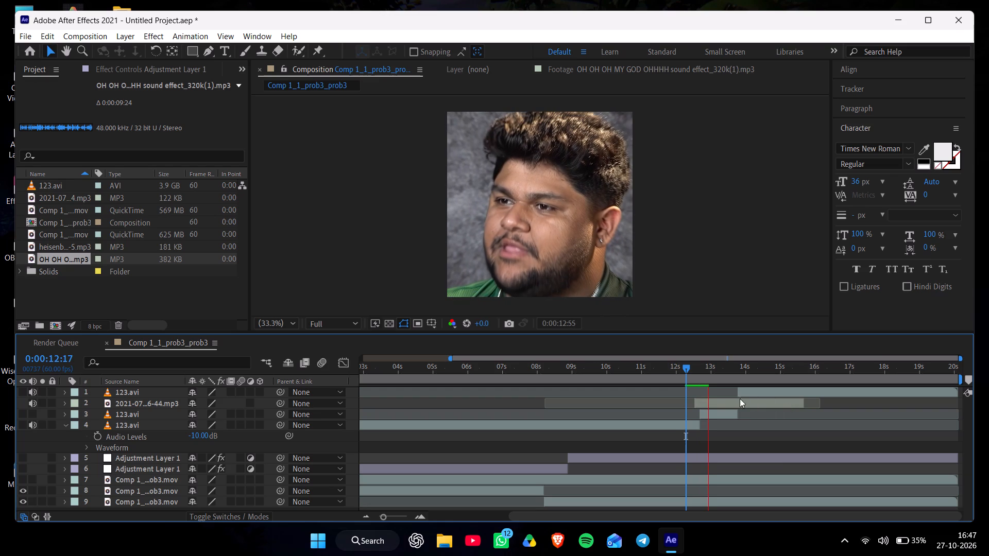
left_click(687, 367)
key("space")
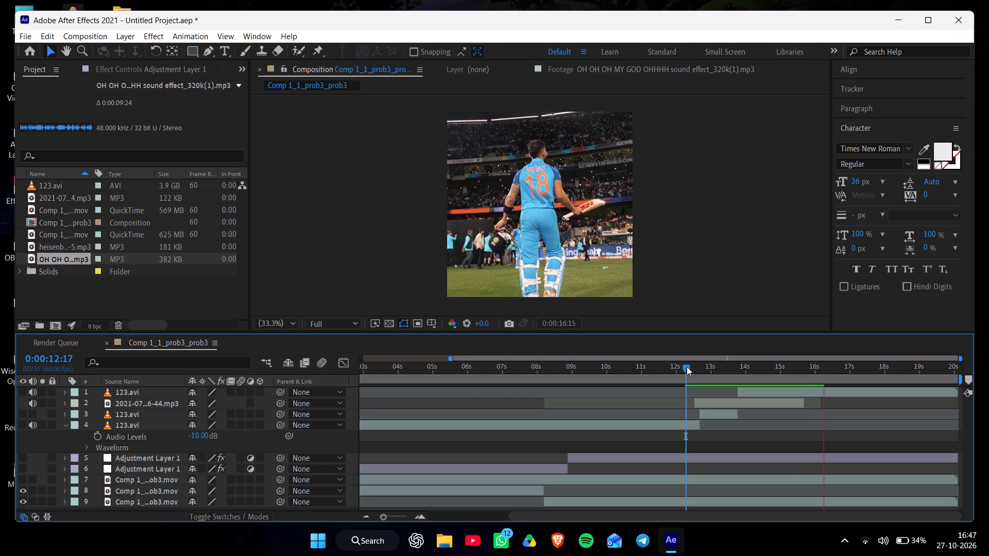
left_click(687, 367)
key("space")
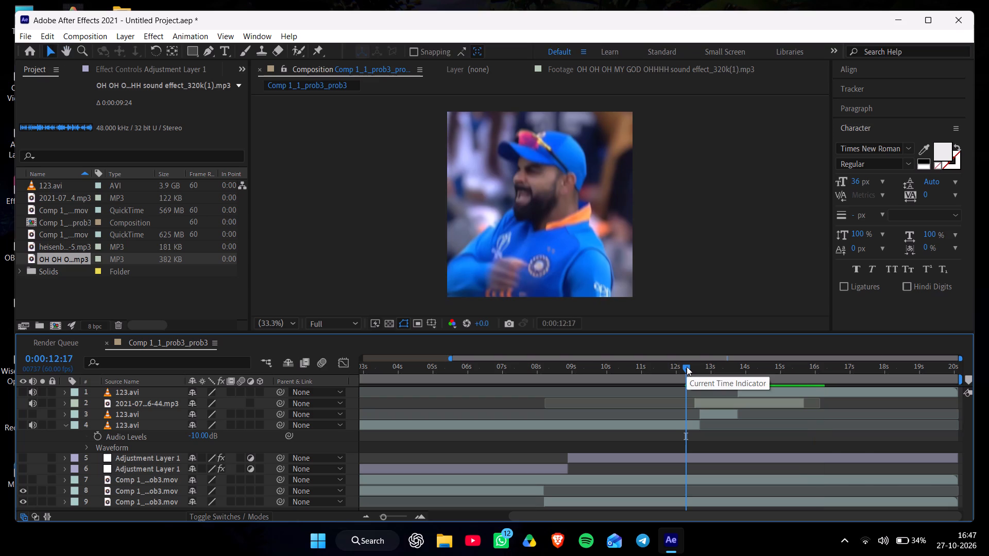
key("space")
key("space")
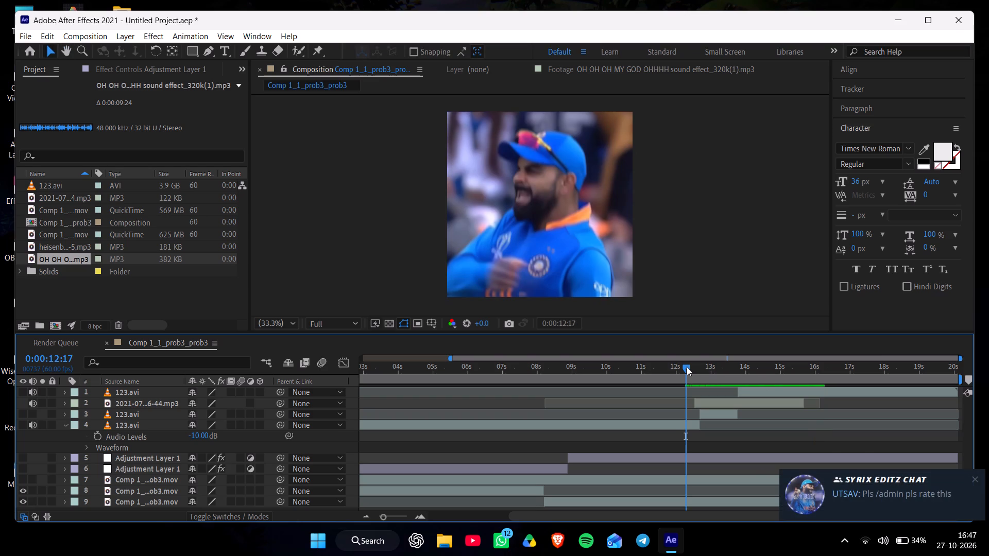
key("space")
left_click_drag(687, 367, 702, 372)
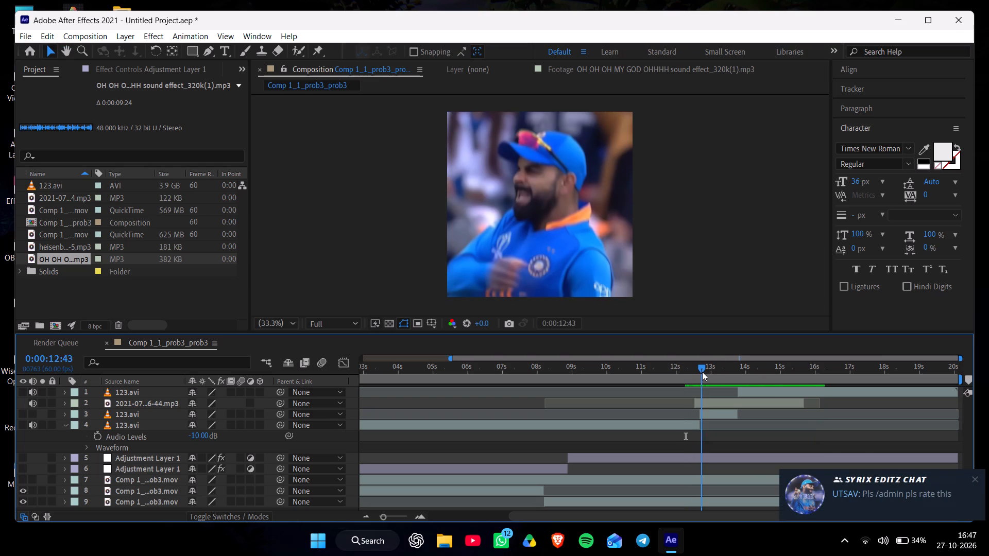
key("space")
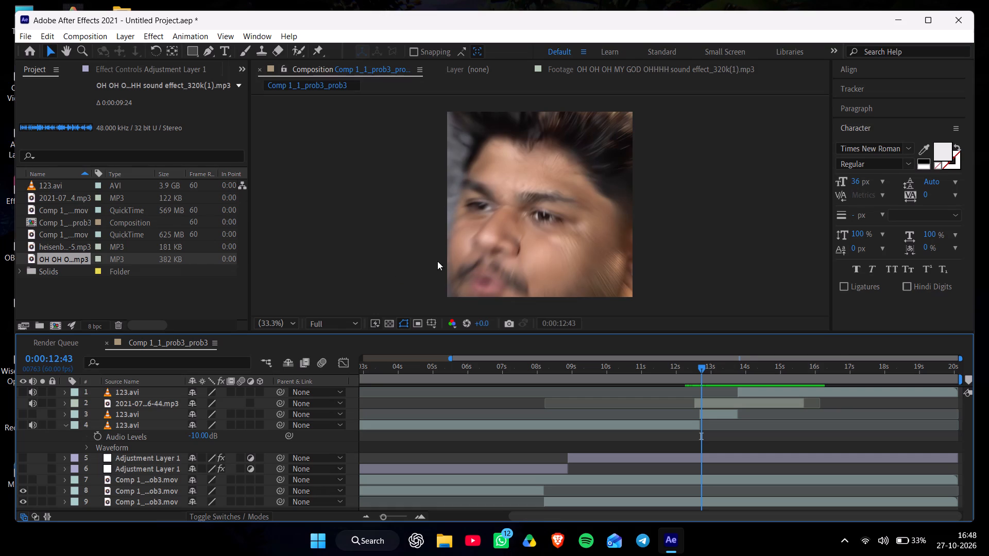
Preview the composition from 0:00:12:30 and collapse the audio properties of the fourth layer, 123.avi.
left_click(724, 361)
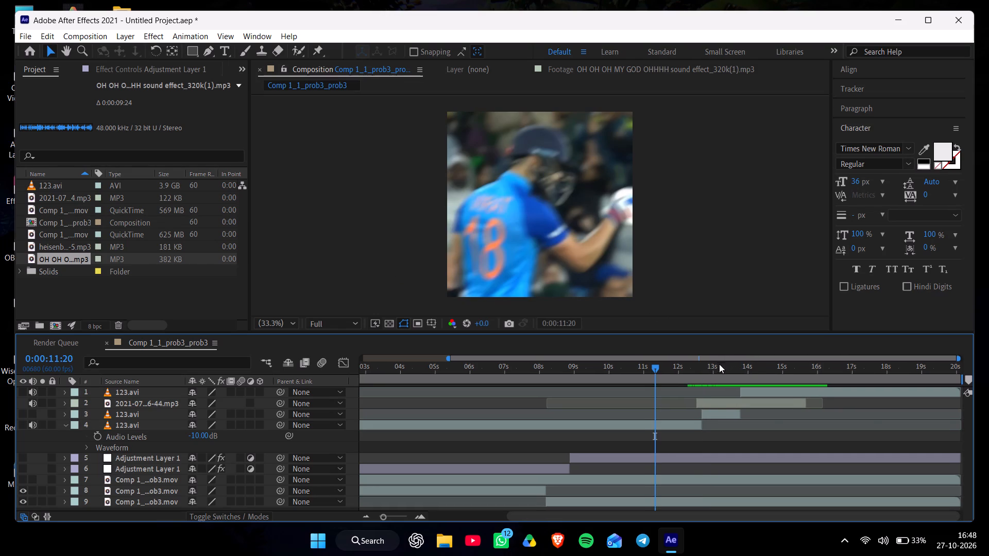
left_click(695, 368)
key("space")
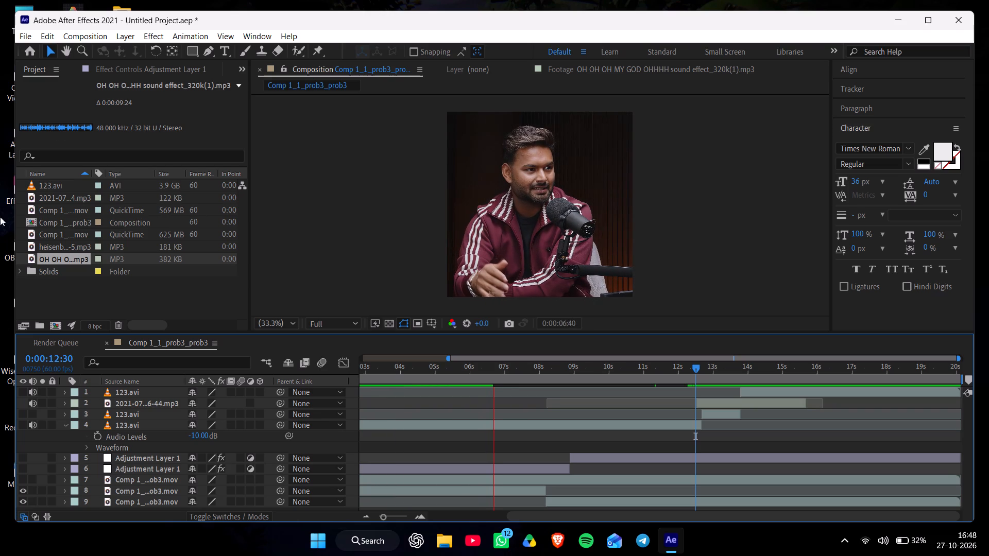
left_click(67, 426)
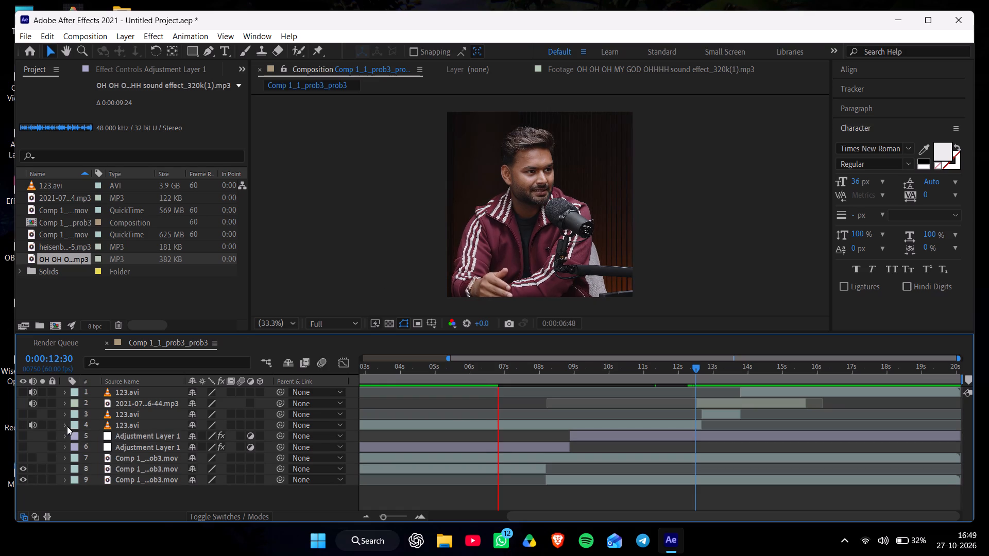
left_click(366, 519)
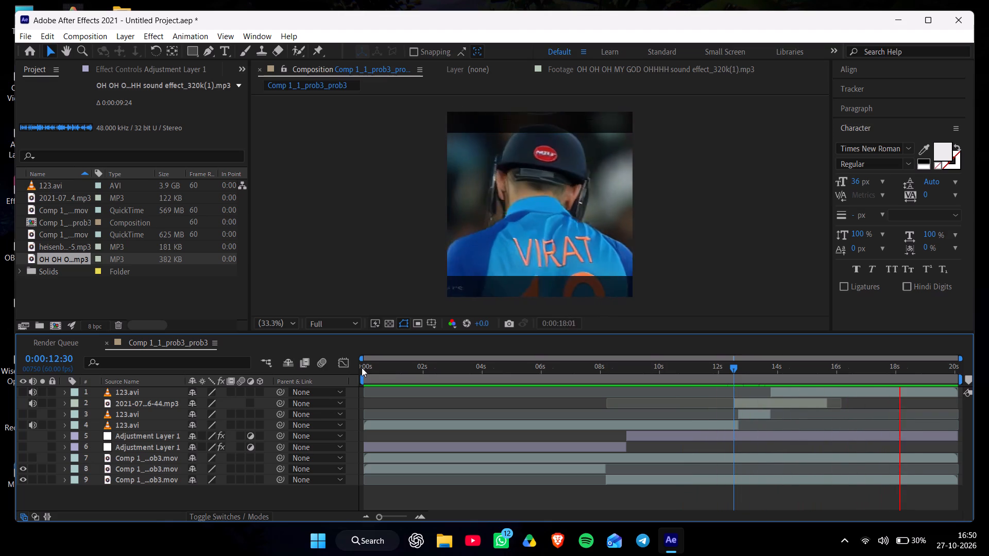
Play the whole composition from 0:00:00:00 and replay its opening seconds to check picture and audio.
left_click(365, 368)
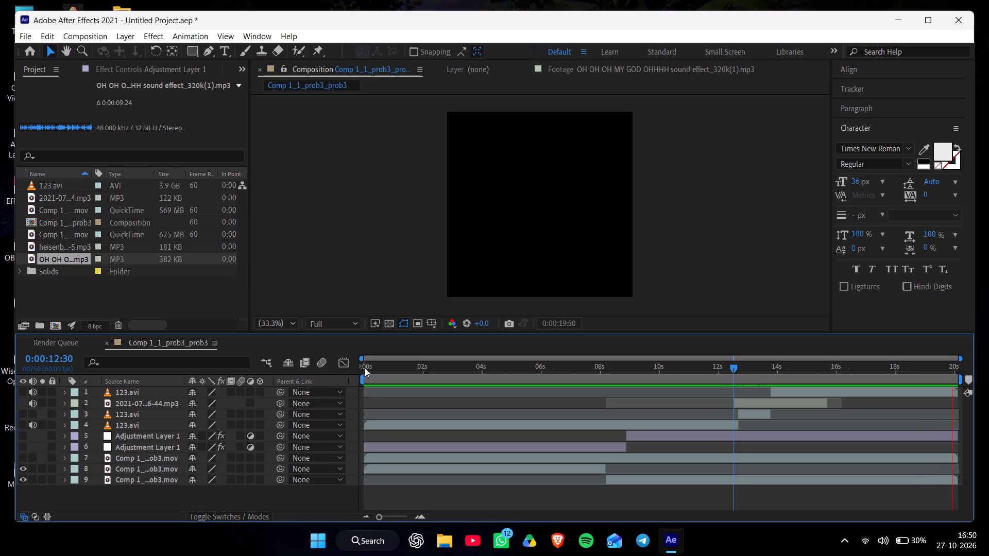
left_click_drag(365, 368, 360, 368)
key("space")
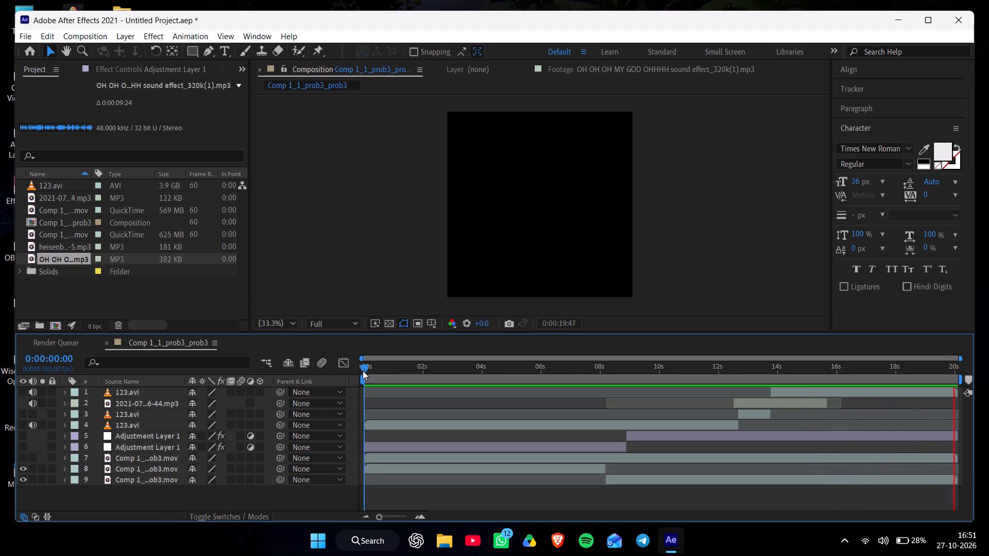
key("space")
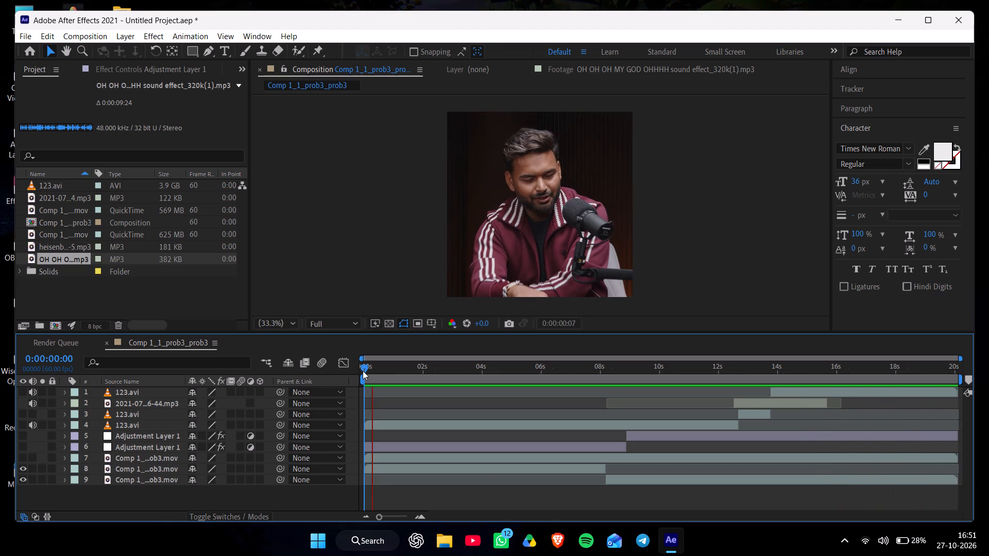
key("space")
left_click_drag(367, 371, 376, 373)
left_click(369, 371)
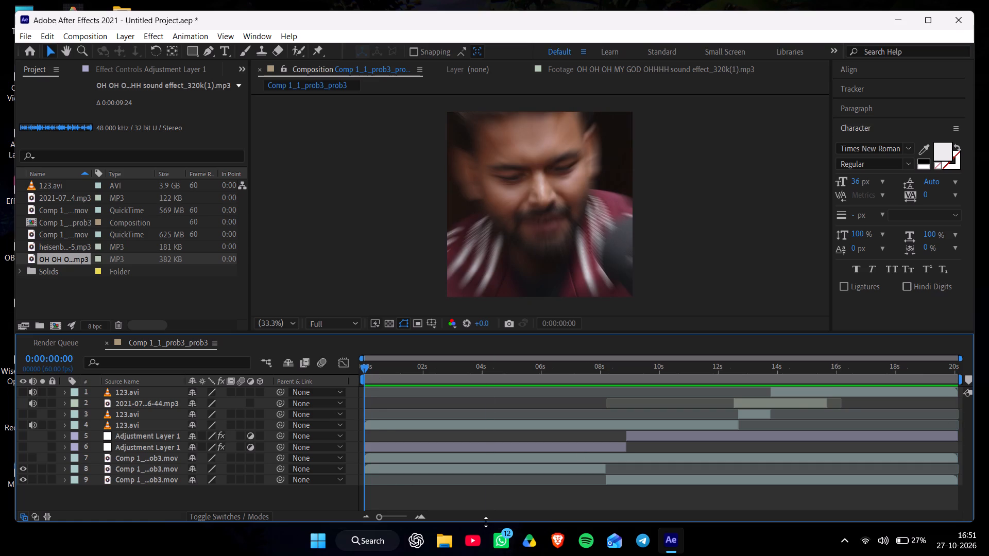
key("space")
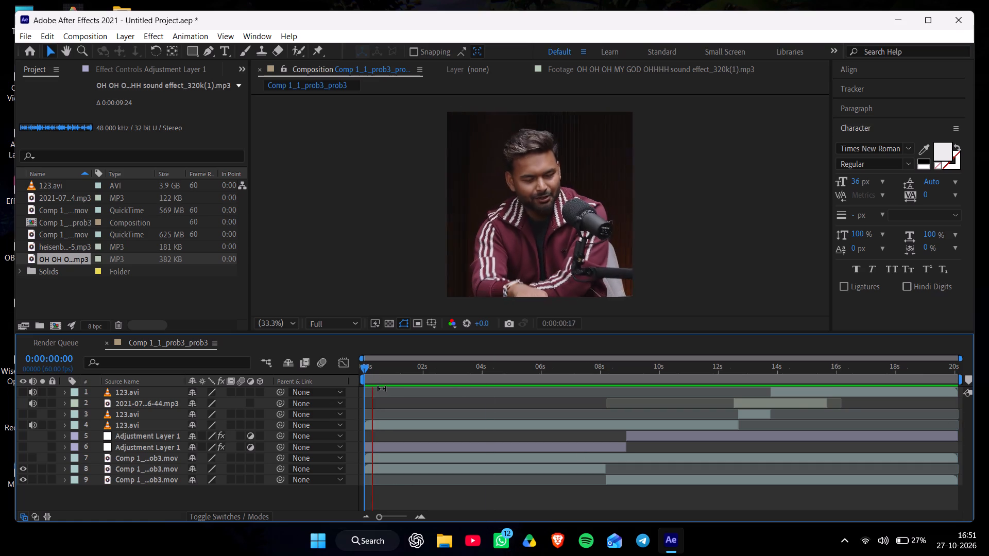
left_click_drag(363, 369, 356, 369)
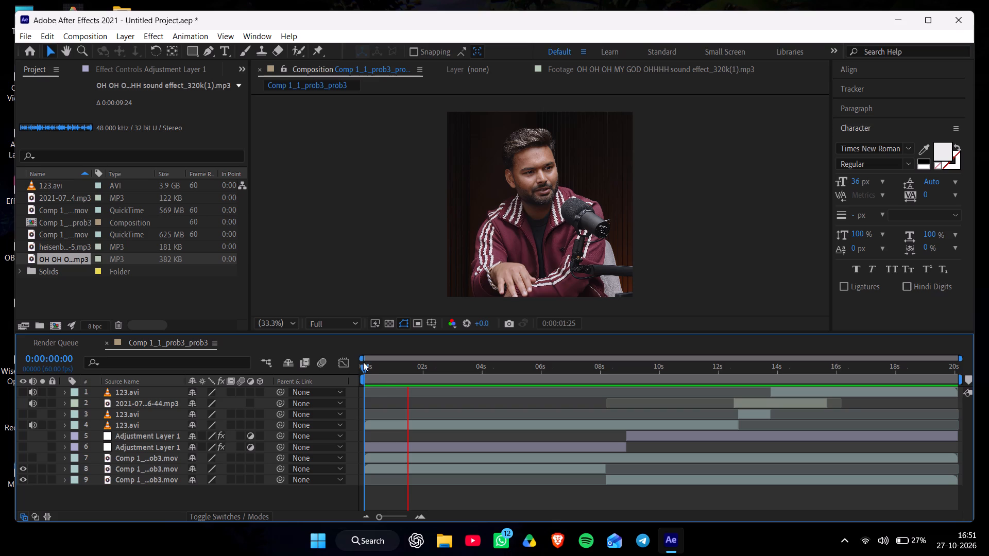
left_click_drag(365, 366, 357, 371)
key("space")
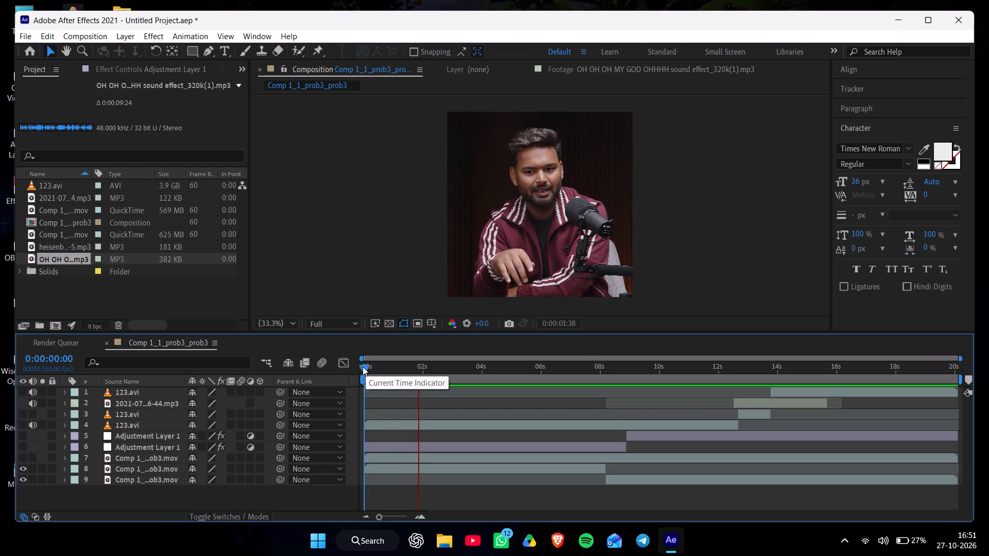
left_click_drag(363, 367, 357, 367)
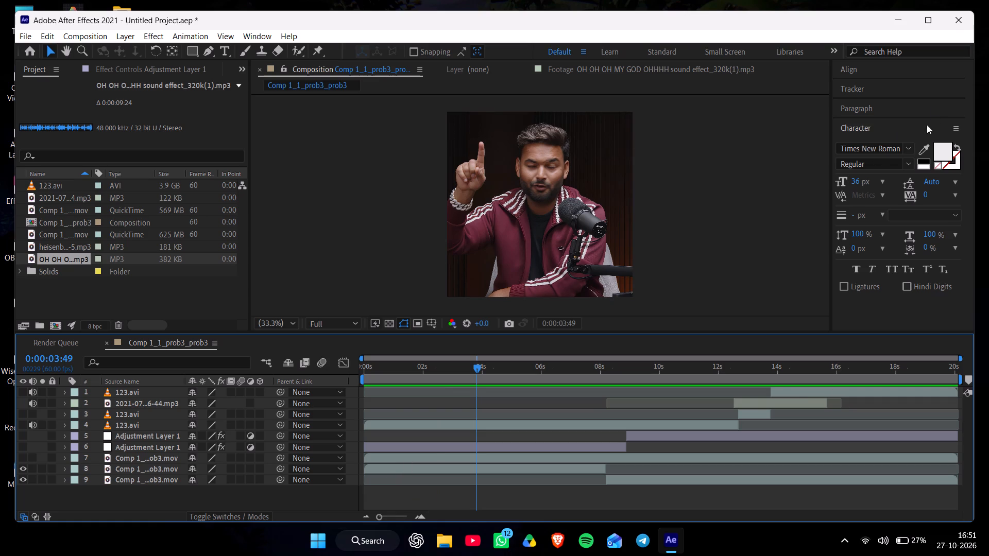
Add a text layer over the opening clip at 0:00:00:00 with the Type tool.
left_click_drag(386, 369, 370, 370)
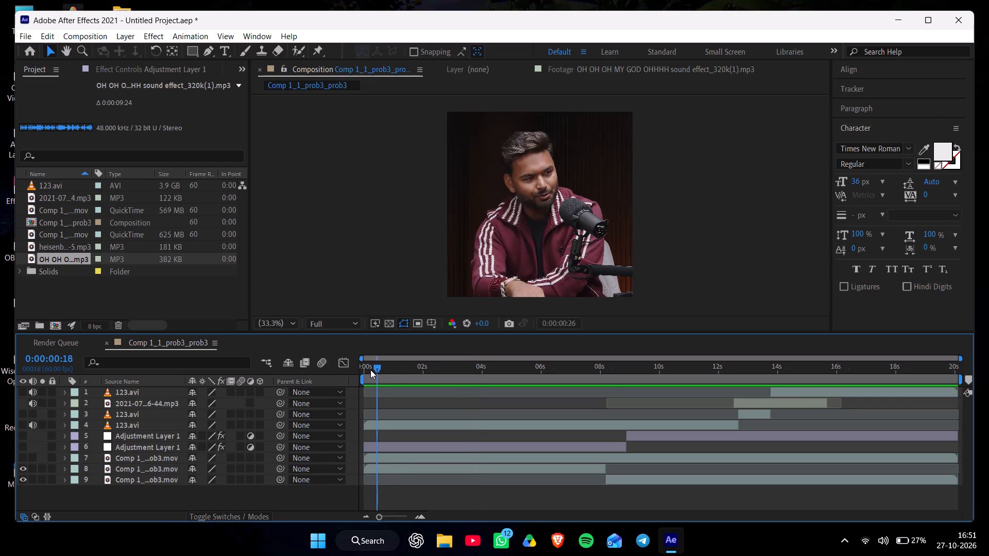
left_click_drag(370, 370, 357, 372)
double_click(363, 366)
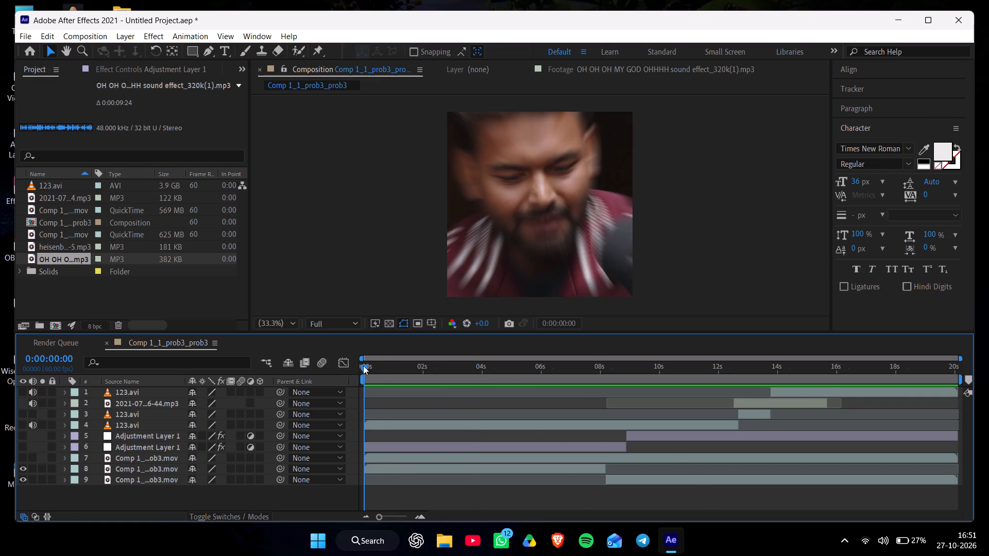
left_click(222, 54)
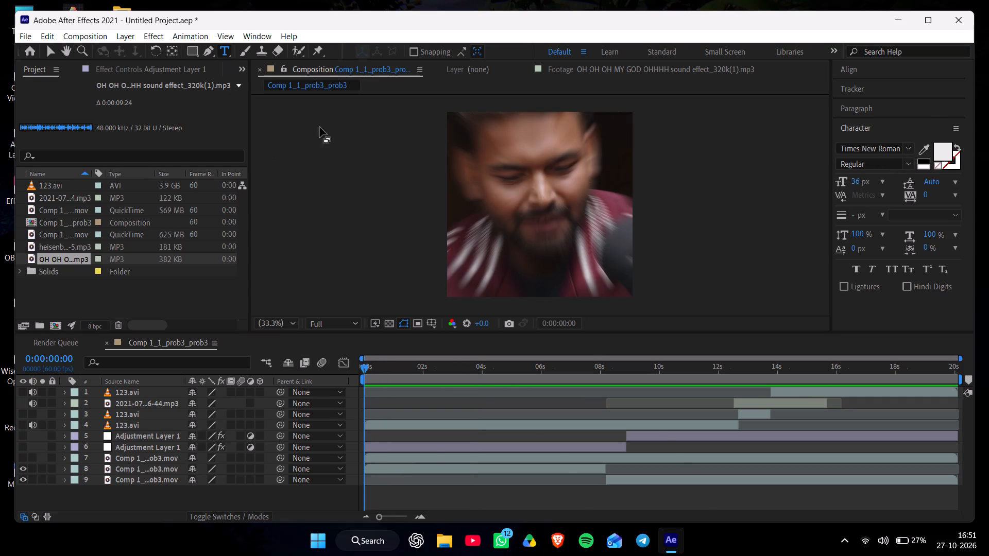
left_click(494, 222)
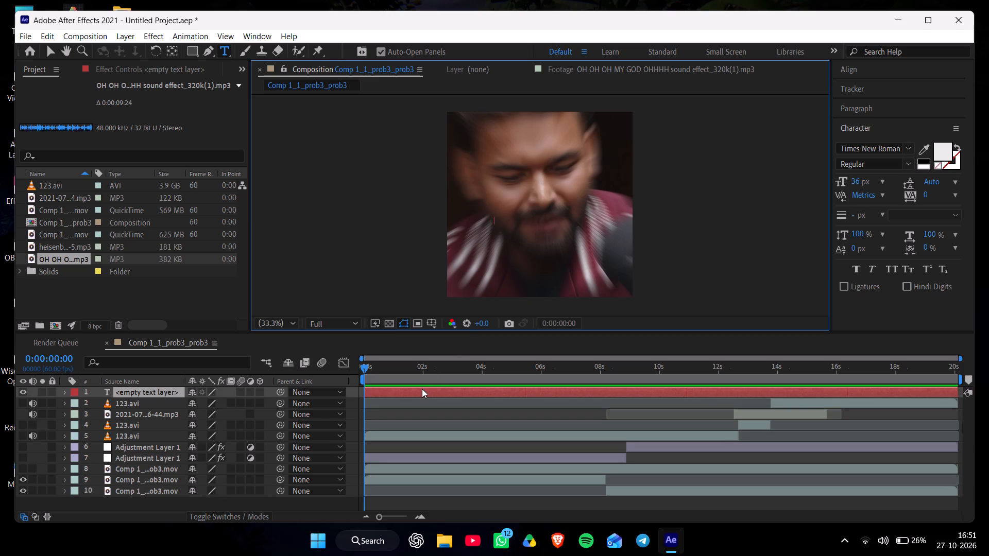
double_click(422, 389)
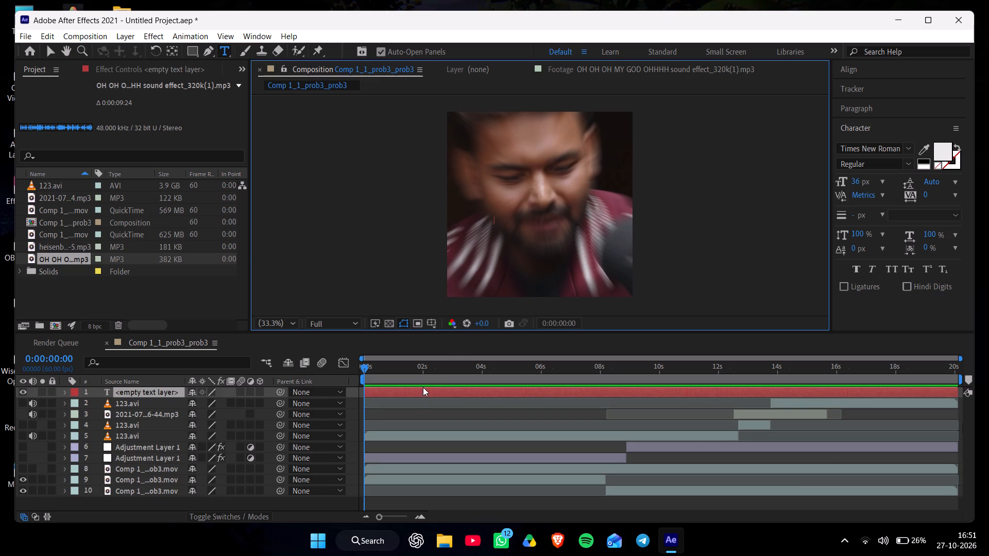